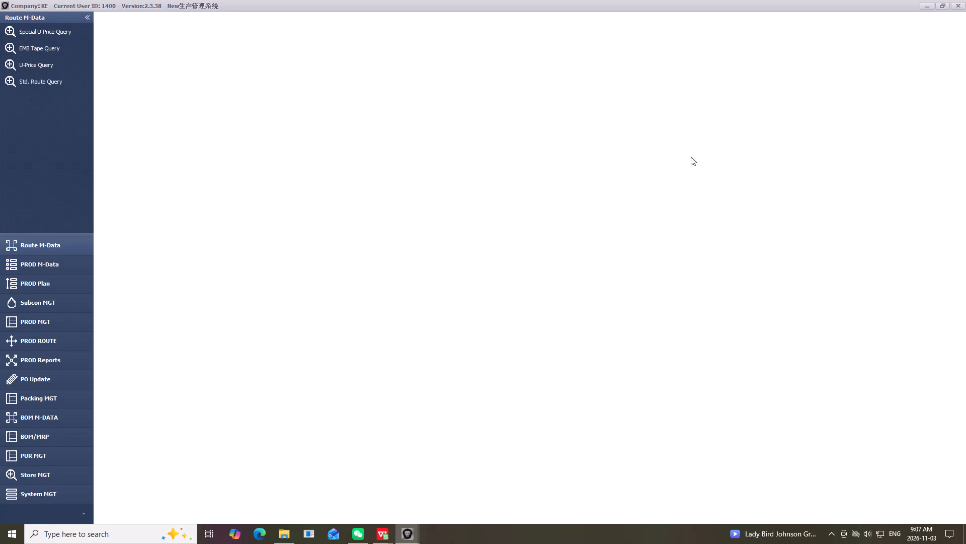
Open the PID Issue, PID Issue List, PROD ROUTE and PROD Route List windows.
left_click(46, 319)
left_click(33, 31)
left_click(46, 43)
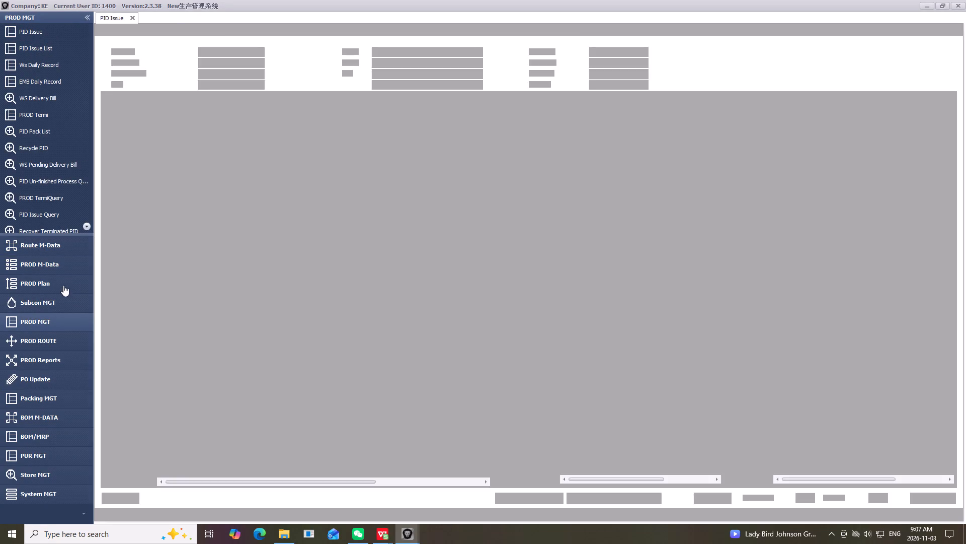
left_click(39, 344)
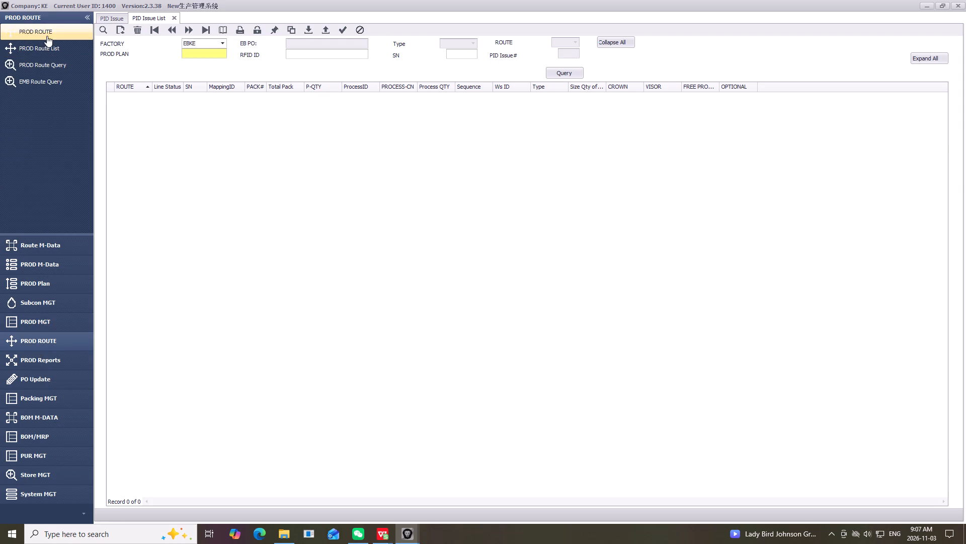
left_click(47, 36)
left_click(54, 48)
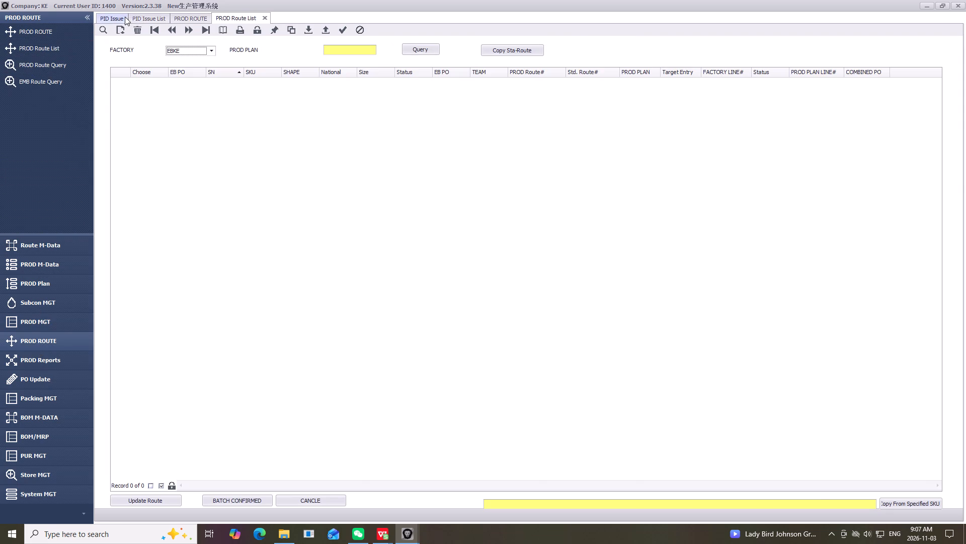
Return to the PID Issue window and bring up the last saved document.
left_click(119, 17)
left_click(206, 30)
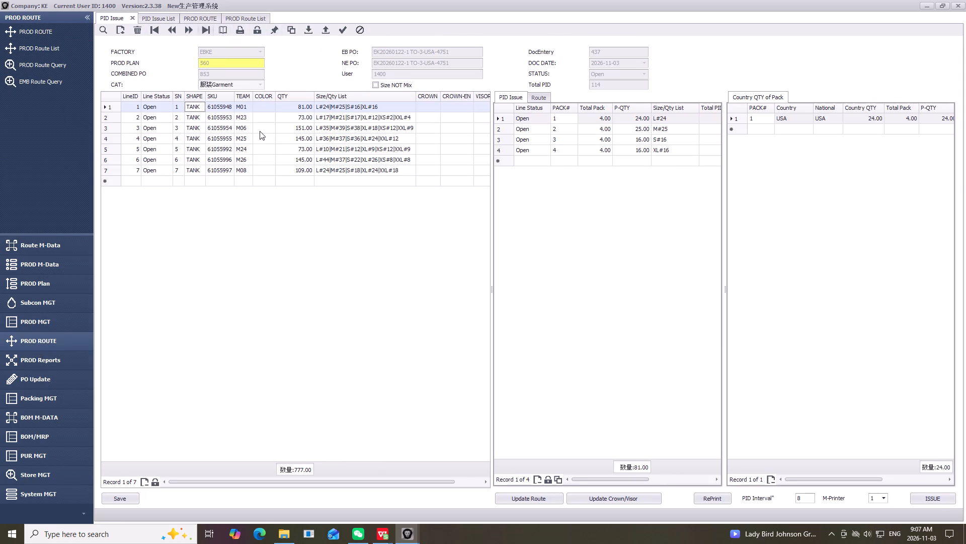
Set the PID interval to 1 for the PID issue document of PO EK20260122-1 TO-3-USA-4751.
scroll(208, 178, "up", 3)
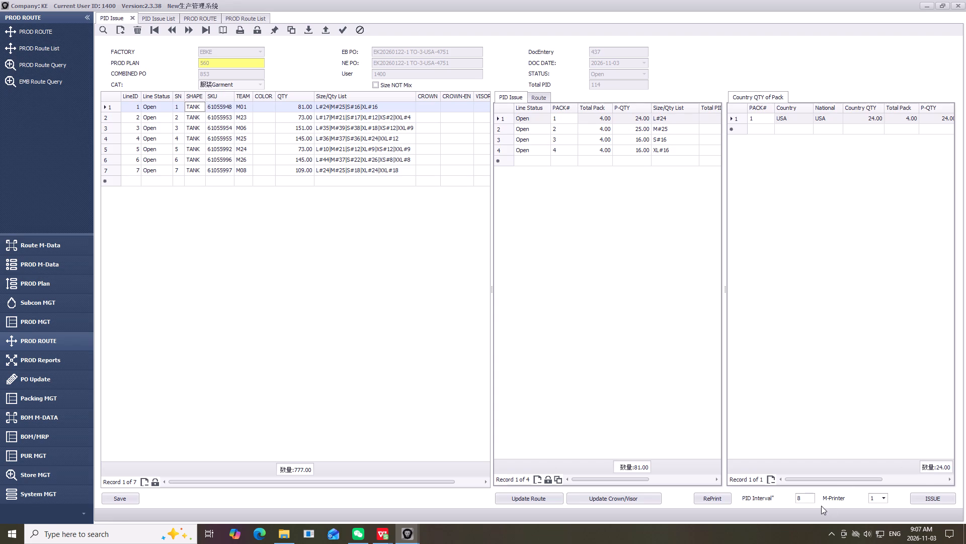
left_click_drag(801, 497, 778, 498)
key("1")
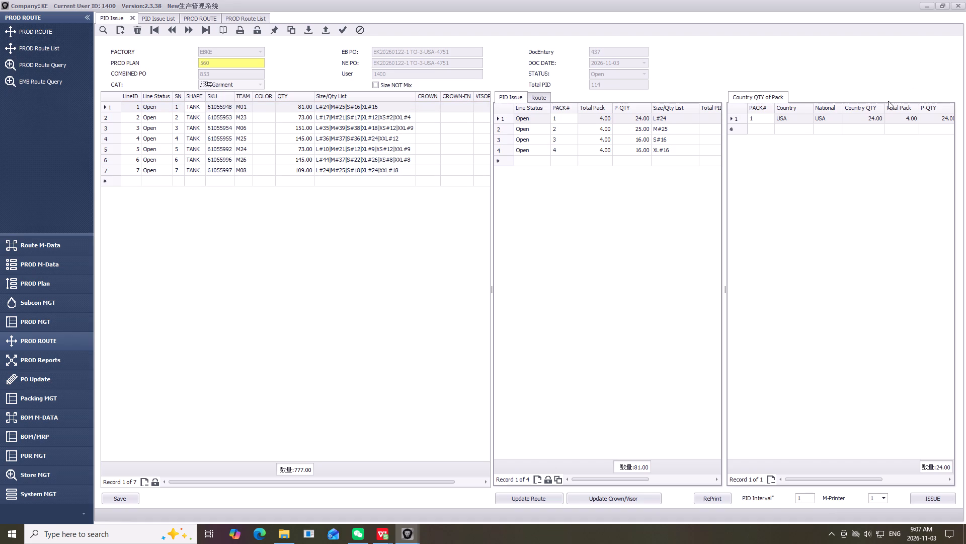
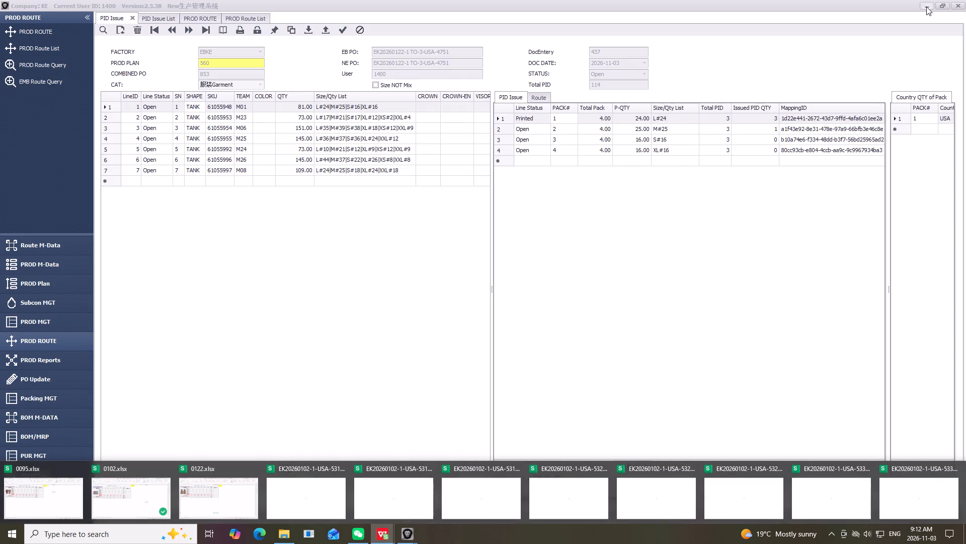
Switch to WPS Office and examine the cutting order sheets in 0102.xlsx and 0122.xlsx, including sheets 4751, 4903, 4748 and 4905.
left_click(926, 7)
left_click(380, 533)
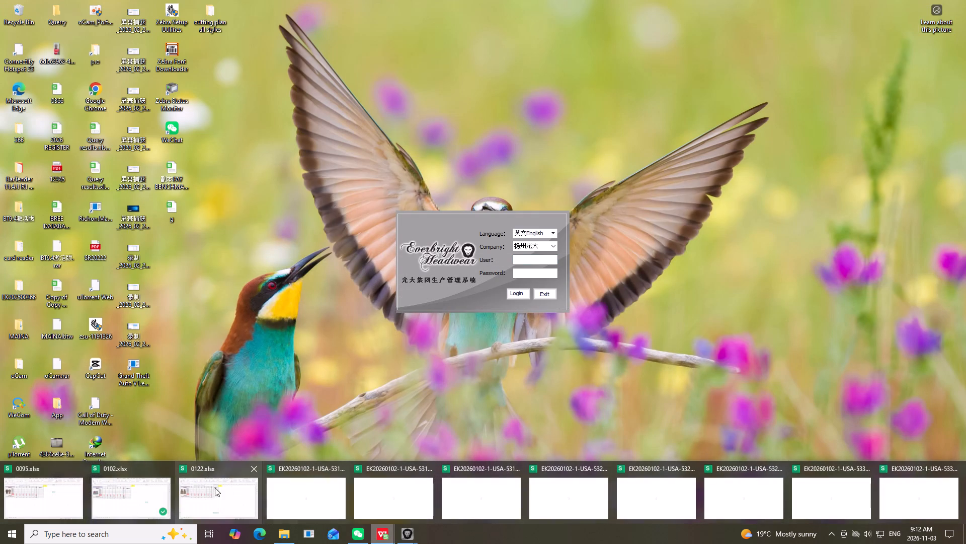
left_click(124, 489)
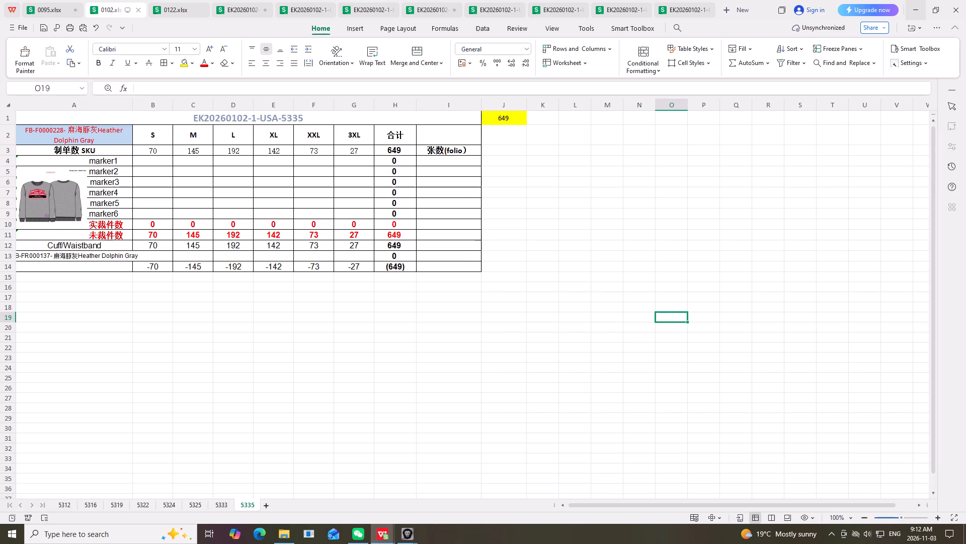
left_click(571, 284)
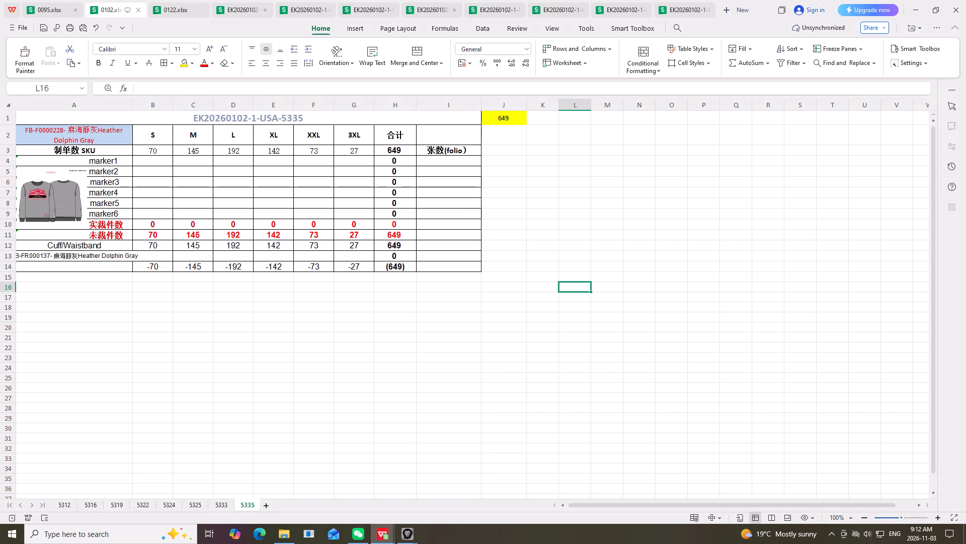
left_click(180, 5)
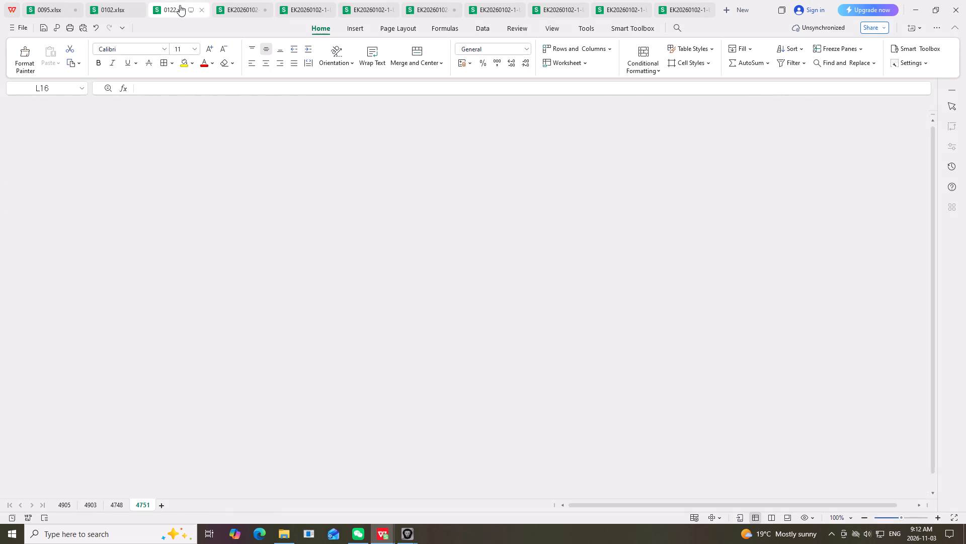
scroll(201, 322, "up", 4)
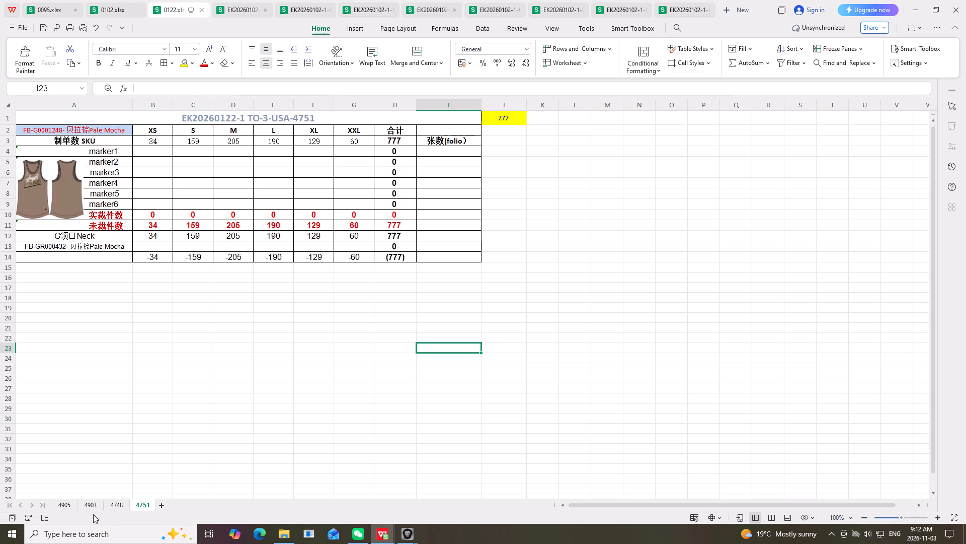
left_click(86, 506)
left_click(118, 505)
left_click(68, 503)
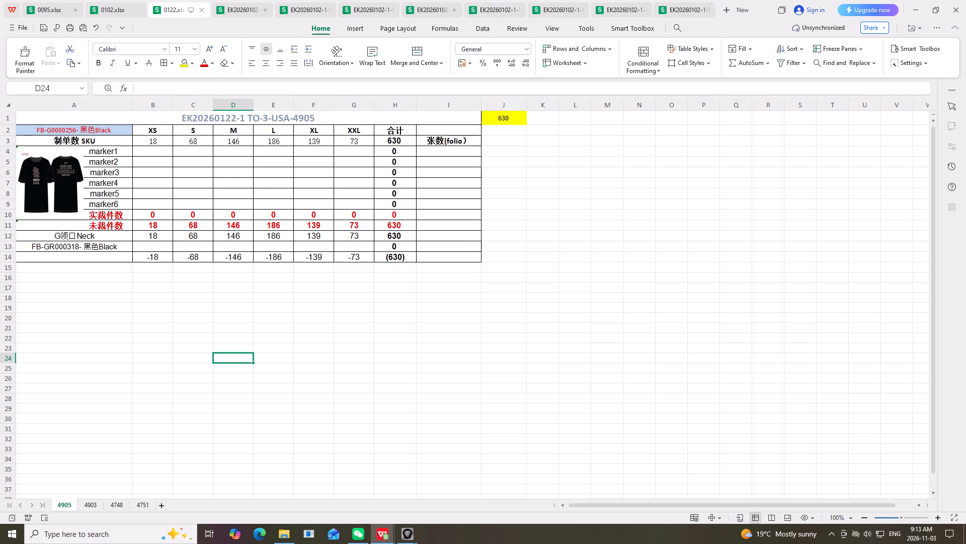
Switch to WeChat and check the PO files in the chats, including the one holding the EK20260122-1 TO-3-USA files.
left_click(359, 532)
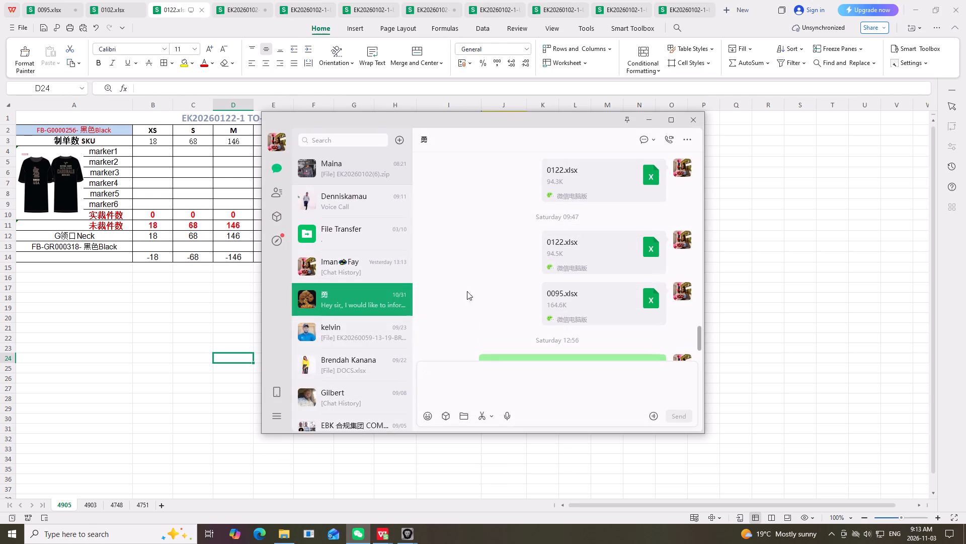
scroll(378, 269, "up", 3)
left_click(346, 164)
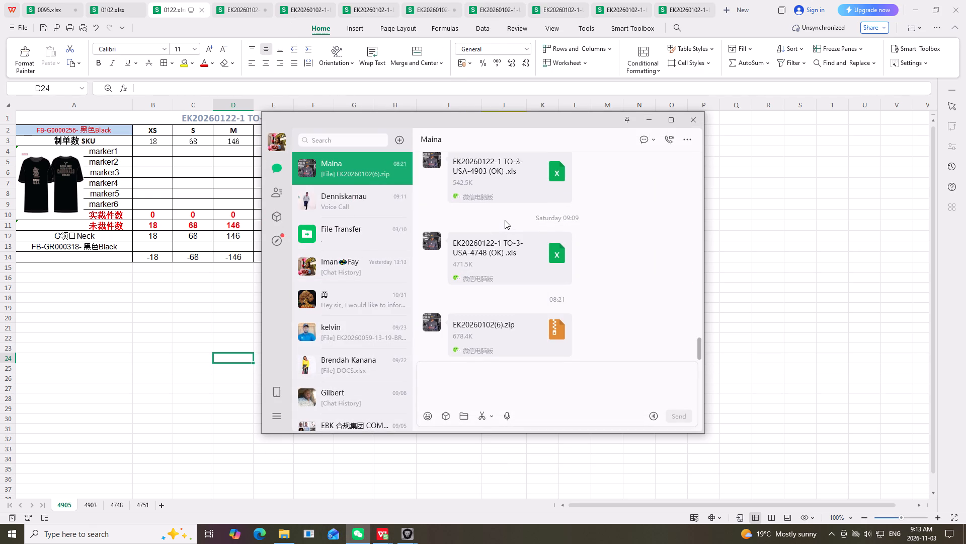
left_click(762, 253)
Return to the 0102.xlsx workbook in WPS Office to view sheet 5335.
scroll(406, 452, "up", 4)
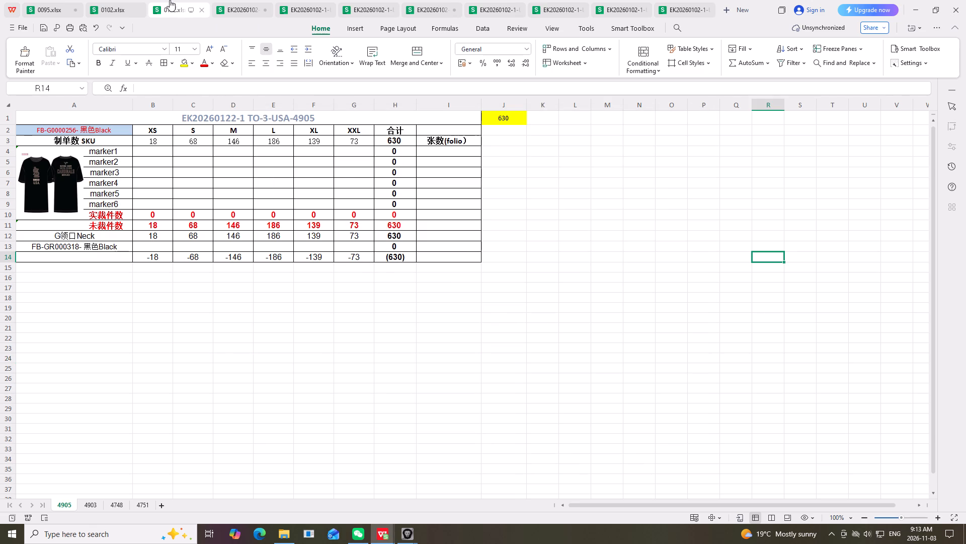
left_click(111, 8)
left_click(664, 197)
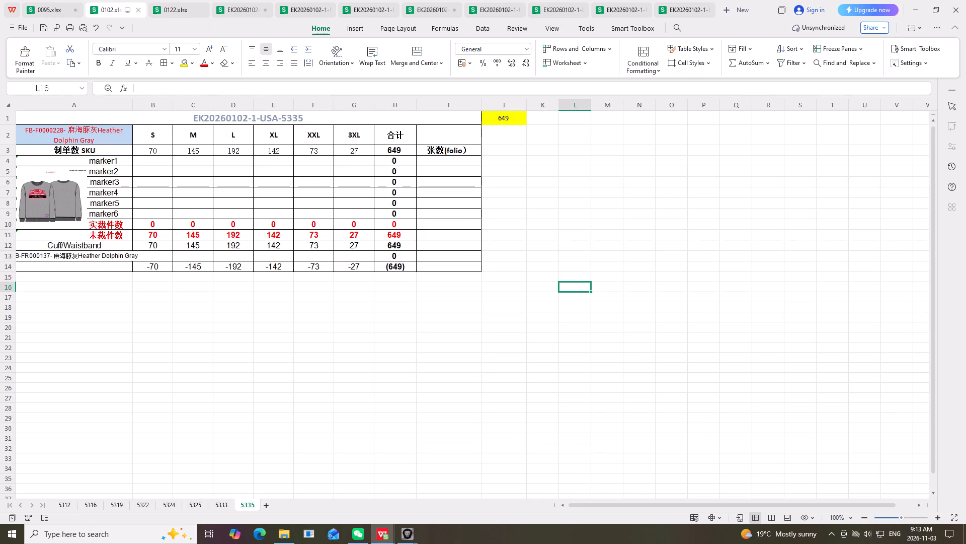
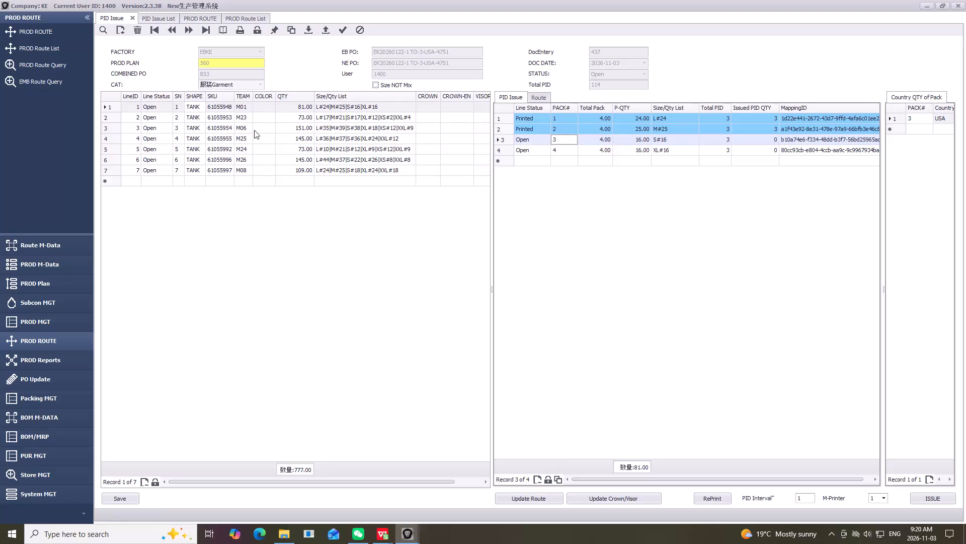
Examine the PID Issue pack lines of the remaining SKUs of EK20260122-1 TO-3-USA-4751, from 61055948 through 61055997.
left_click(224, 113)
left_click(221, 125)
left_click(223, 137)
left_click(225, 151)
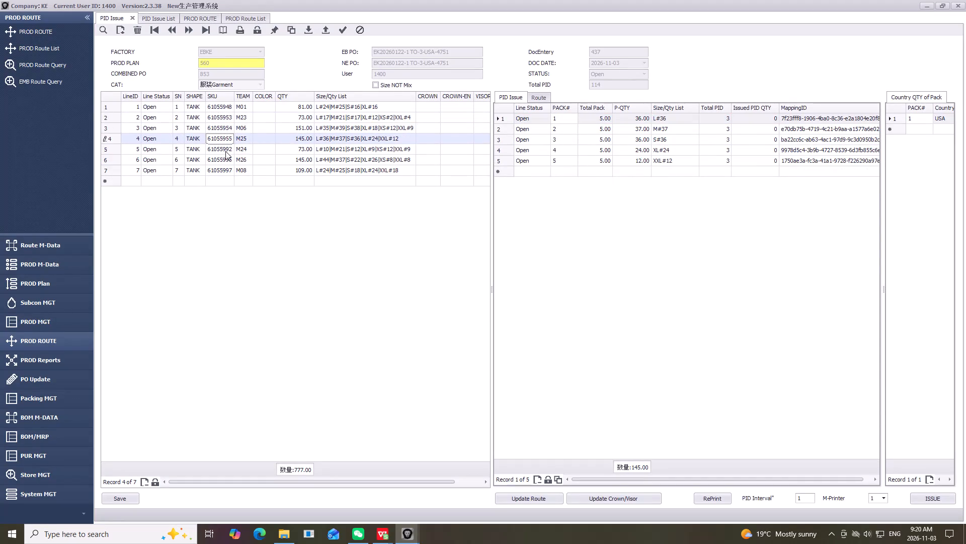
left_click(225, 159)
left_click(219, 170)
left_click(282, 180)
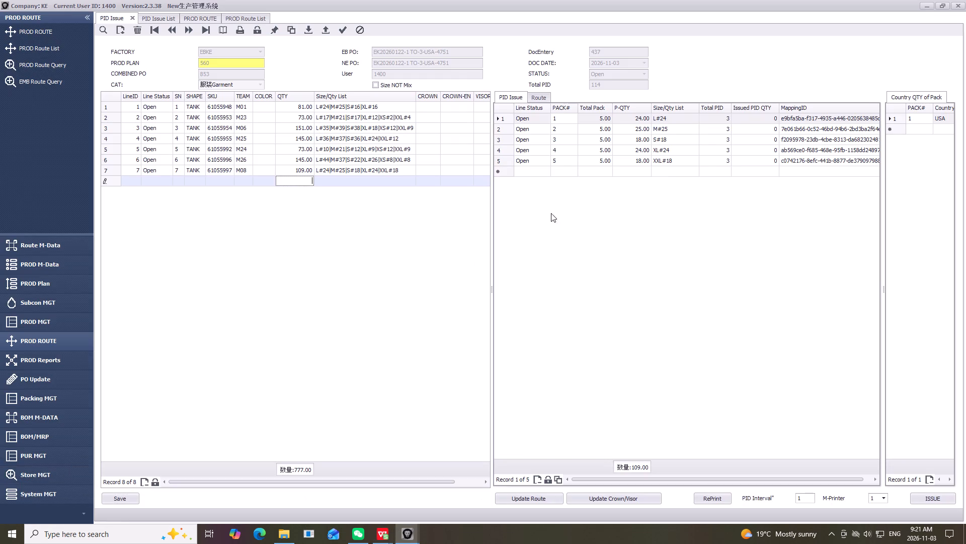
left_click(398, 290)
left_click(194, 189)
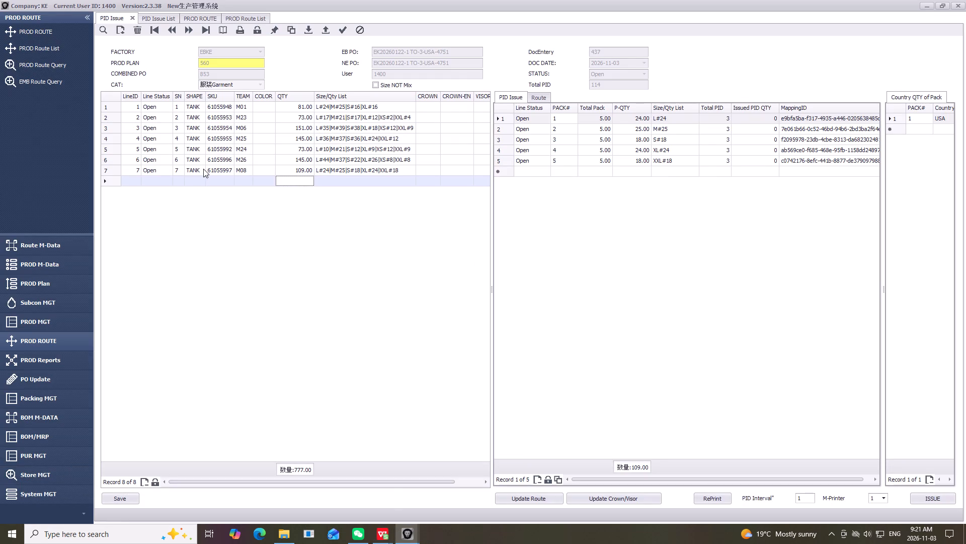
left_click(203, 169)
left_click(202, 181)
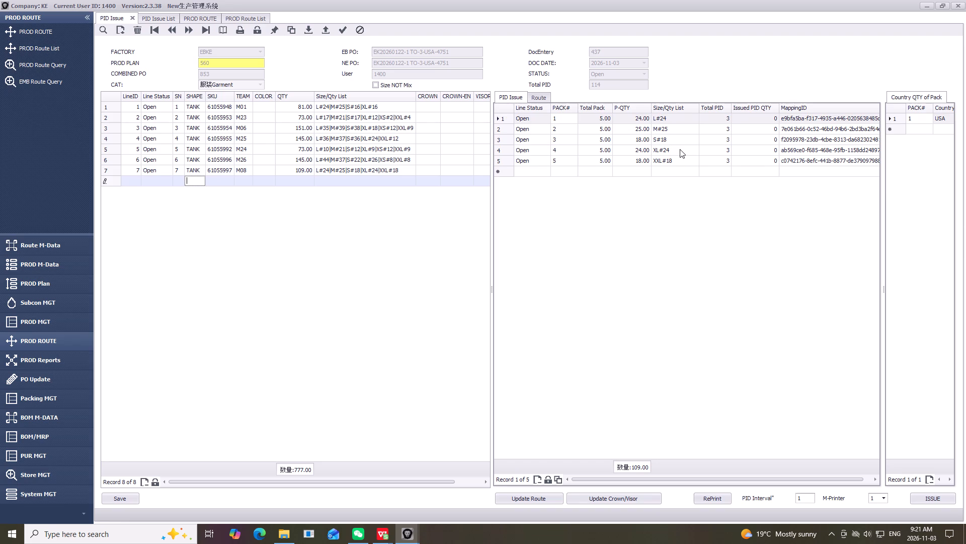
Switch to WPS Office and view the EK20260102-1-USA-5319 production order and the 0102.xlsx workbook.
left_click(384, 532)
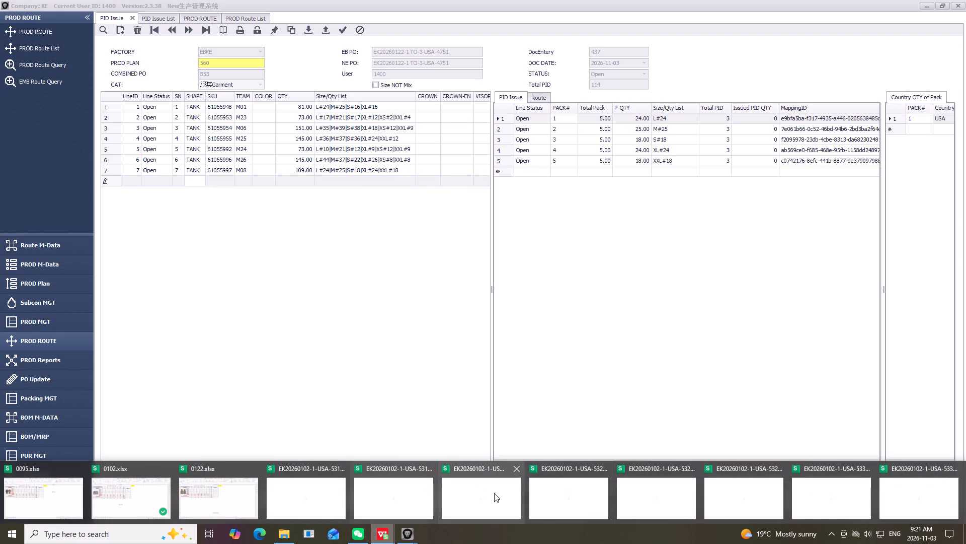
left_click(494, 493)
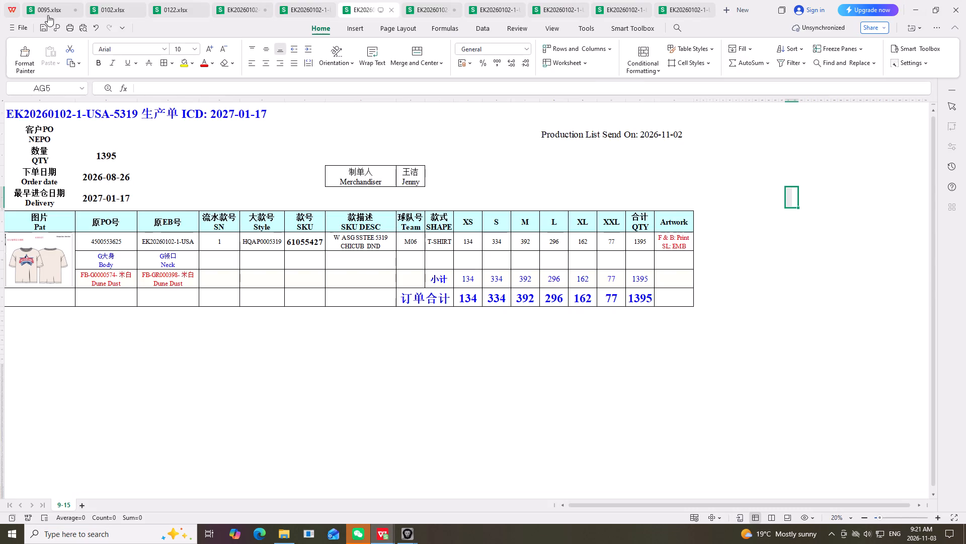
left_click(114, 5)
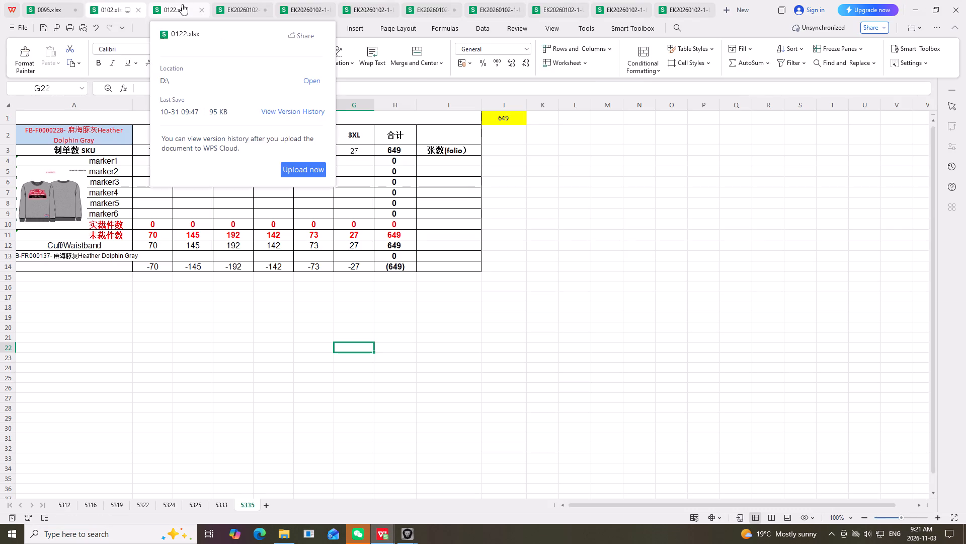
Switch to WeChat and reply "ok" to the colleague's "nakam" message.
left_click(355, 532)
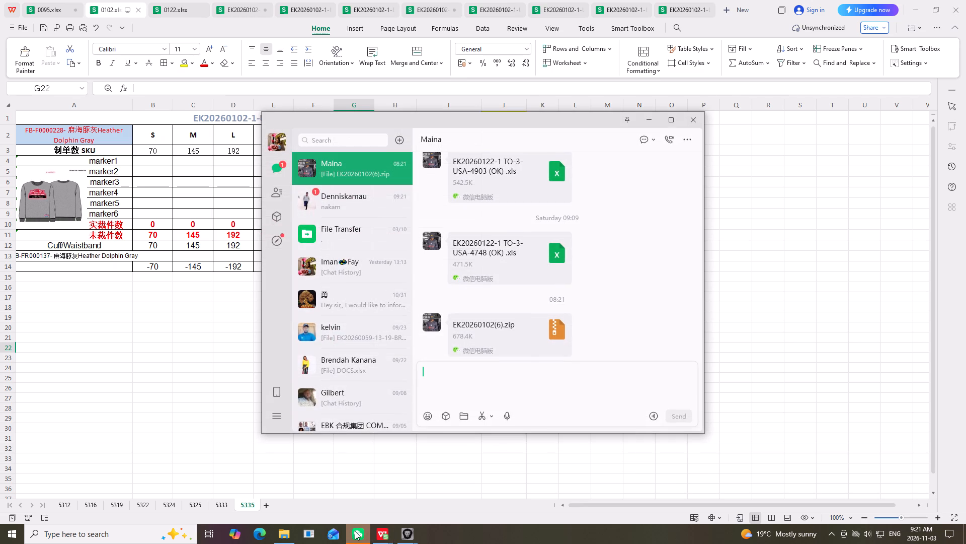
left_click(362, 203)
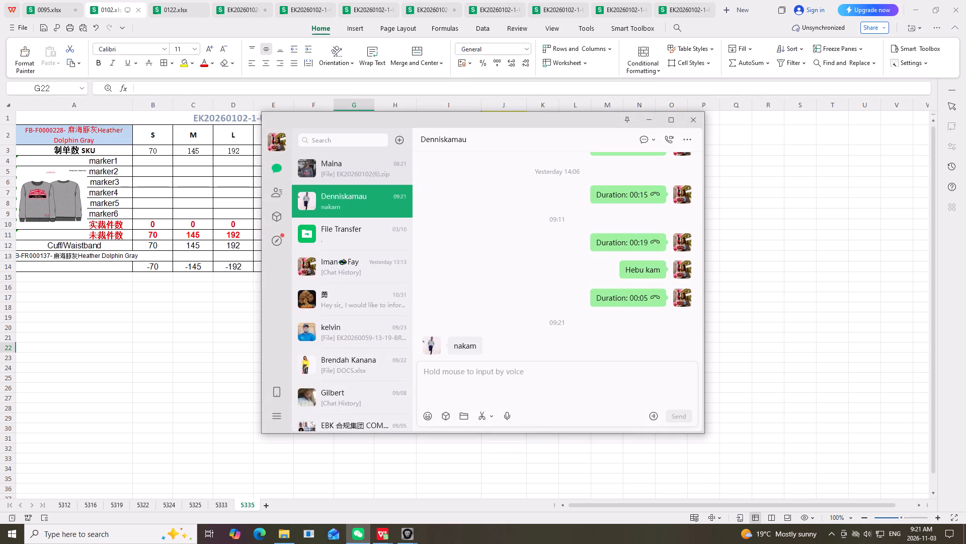
left_click(511, 373)
type("ok")
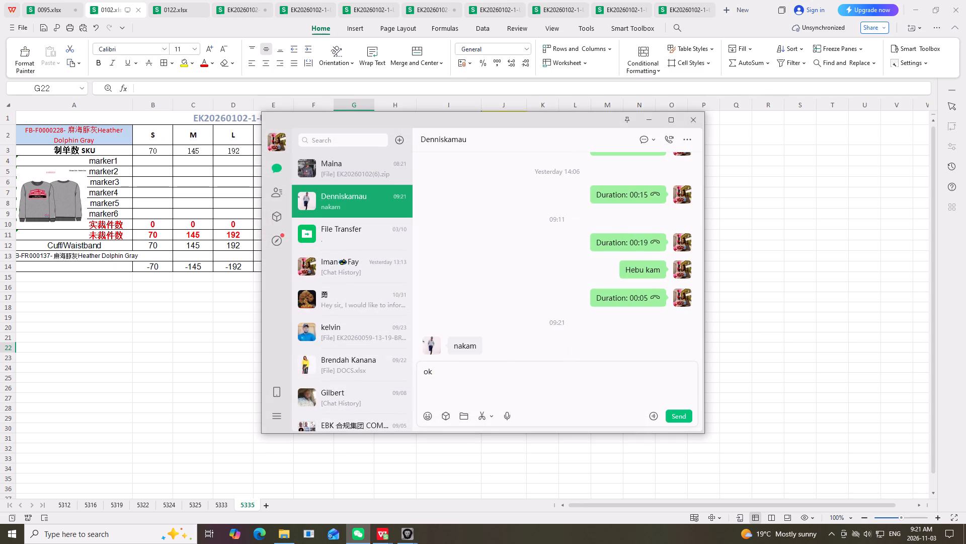
key("Return")
left_click(651, 124)
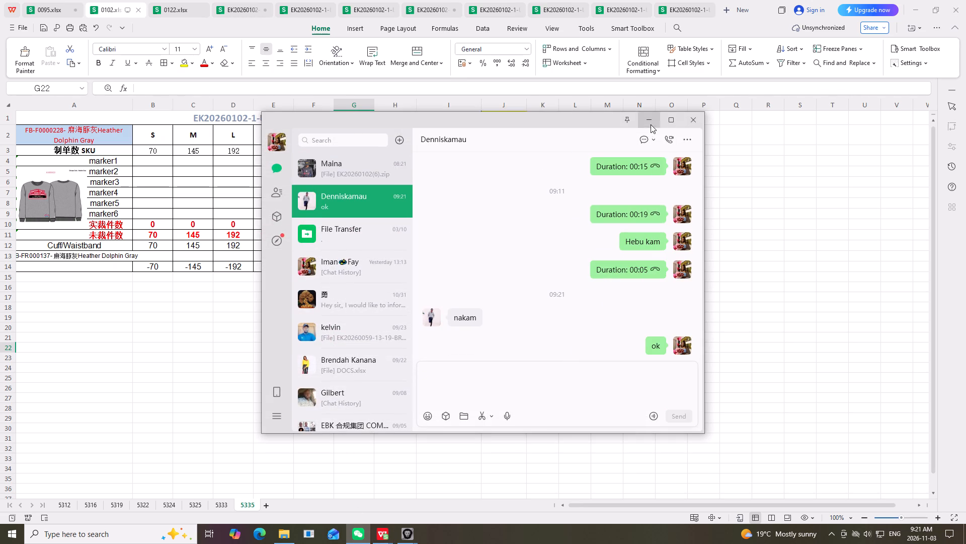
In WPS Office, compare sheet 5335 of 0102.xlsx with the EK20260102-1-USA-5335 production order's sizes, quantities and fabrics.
left_click(622, 323)
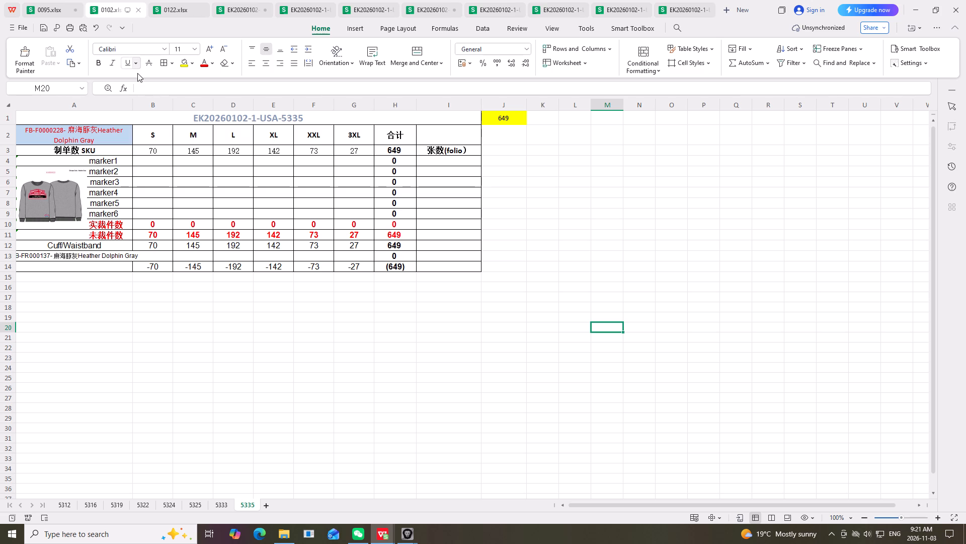
left_click(691, 12)
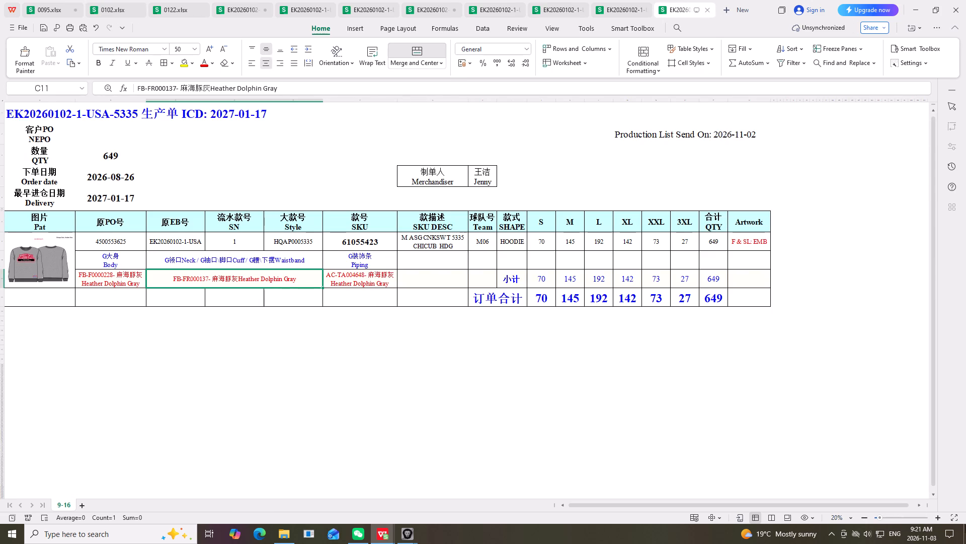
left_click(110, 9)
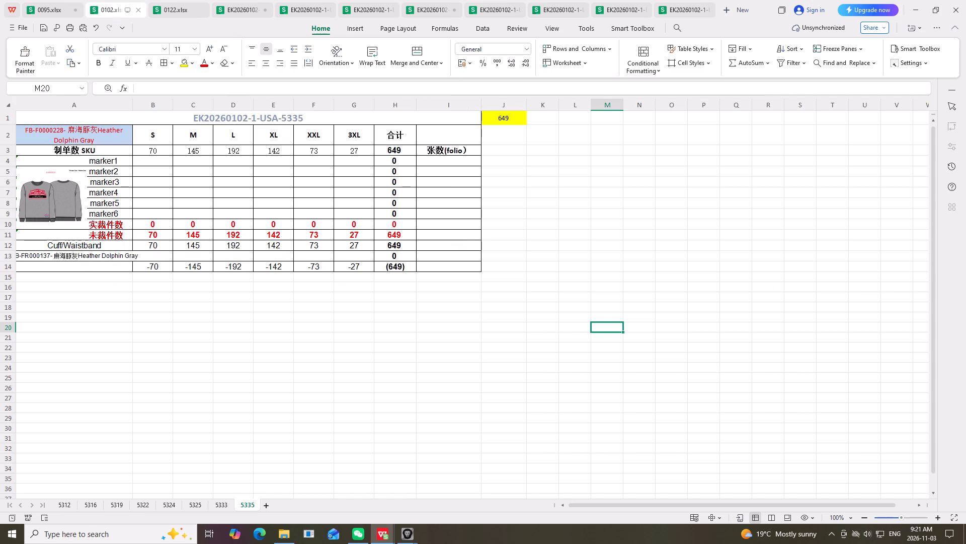
scroll(0, 362, "up", 4)
left_click(688, 9)
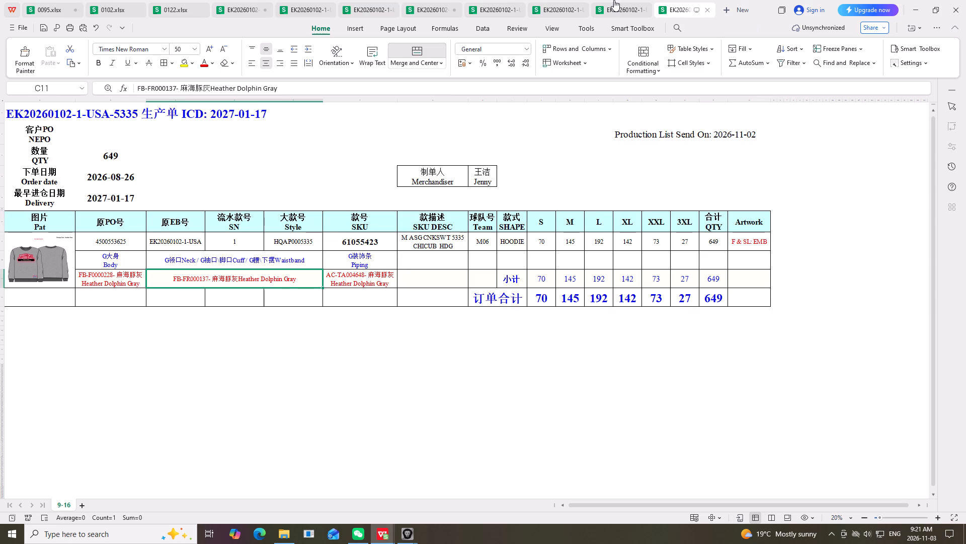
left_click(113, 7)
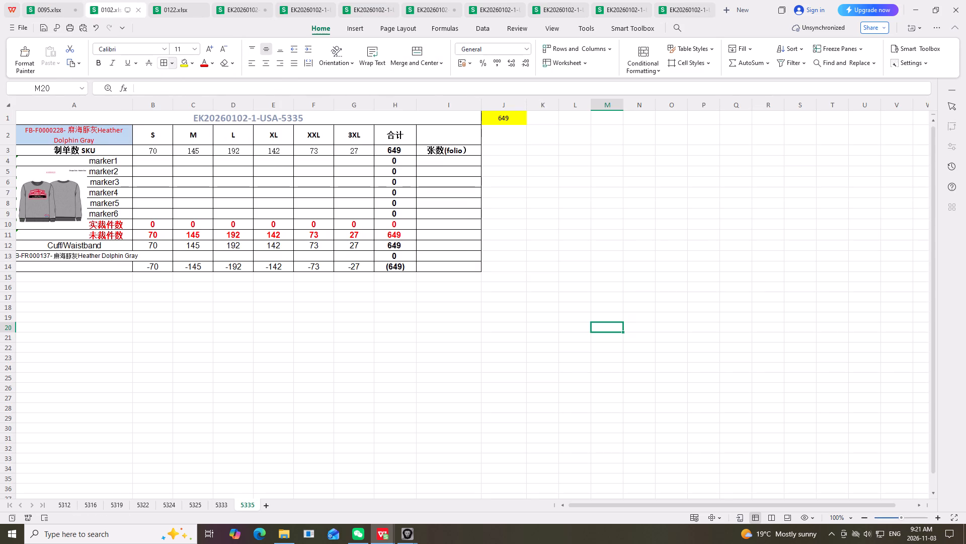
left_click(612, 170)
left_click(687, 8)
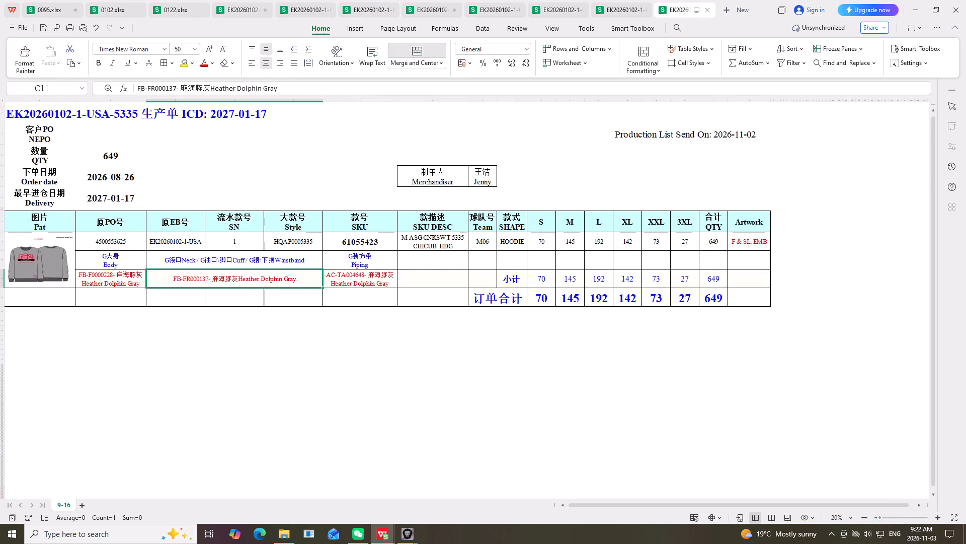
left_click_drag(414, 386, 413, 398)
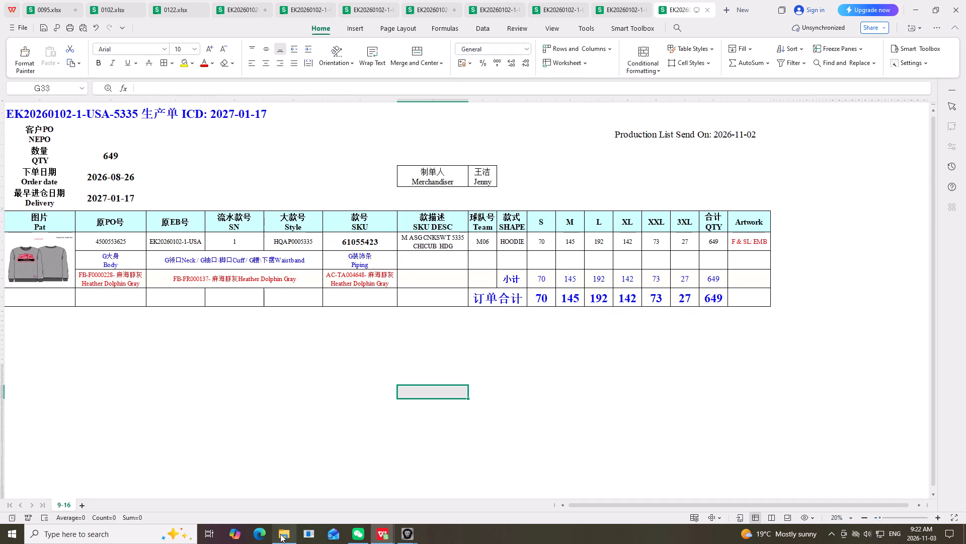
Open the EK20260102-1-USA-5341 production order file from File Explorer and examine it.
left_click(280, 534)
double_click(156, 343)
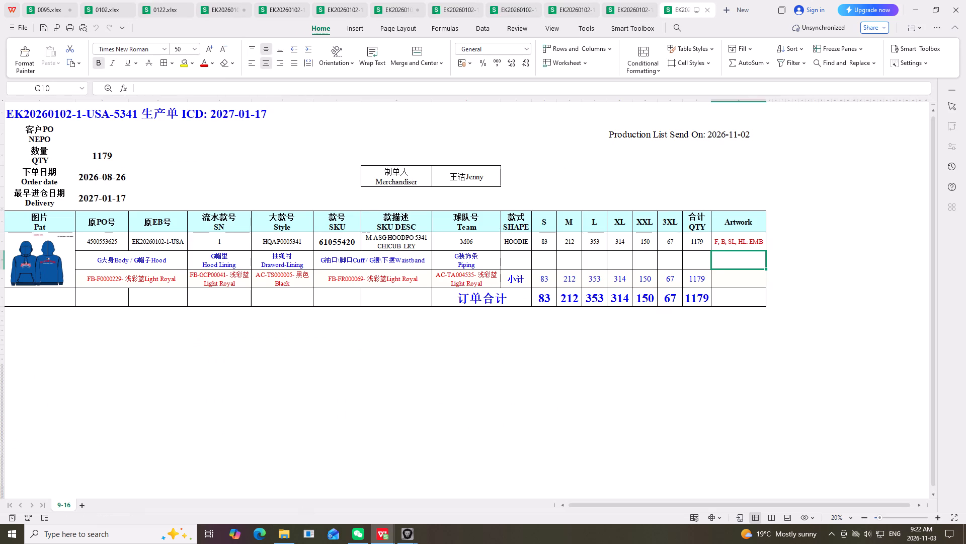
left_click_drag(477, 349, 471, 350)
left_click(545, 152)
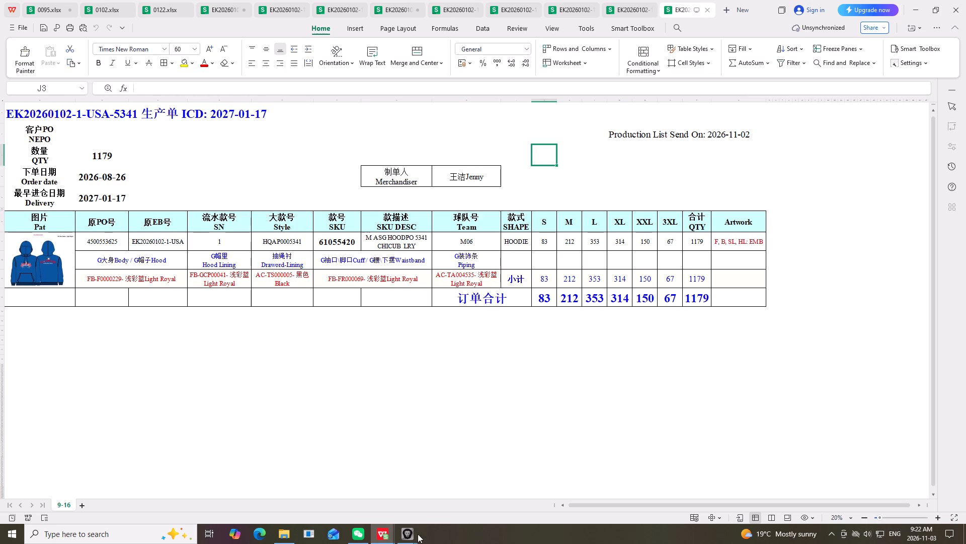
Switch to the production management system and search the PROD Route List's production plans for 4859 without choosing one.
left_click(404, 531)
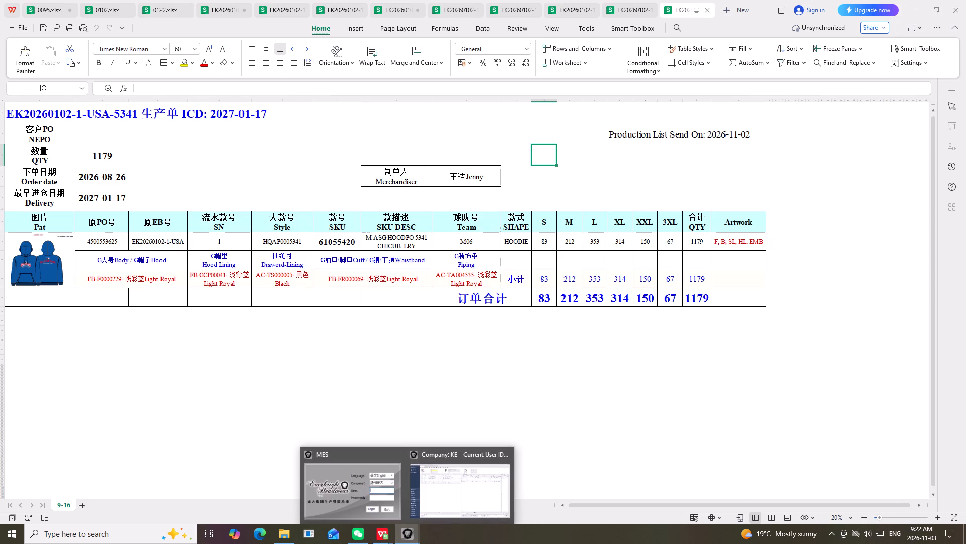
left_click(435, 503)
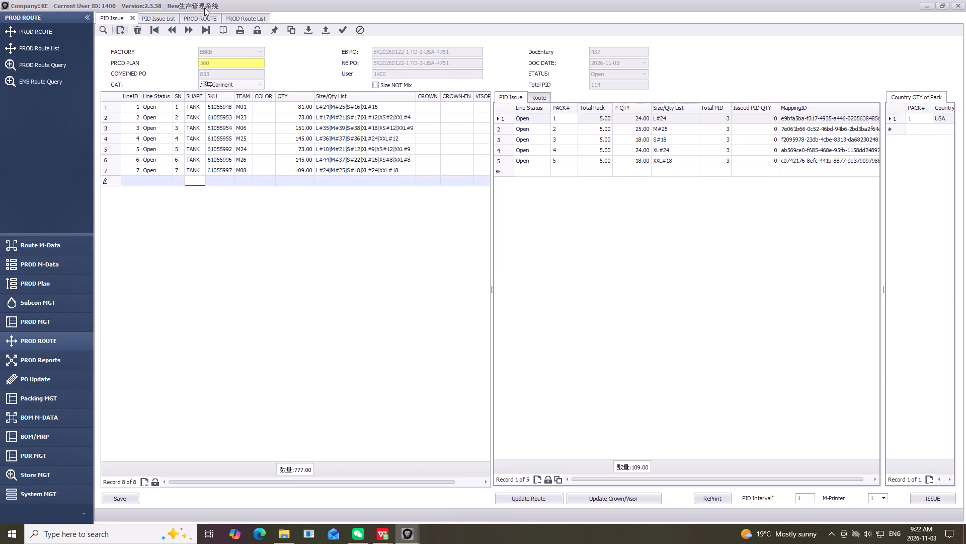
left_click(254, 15)
left_click(343, 54)
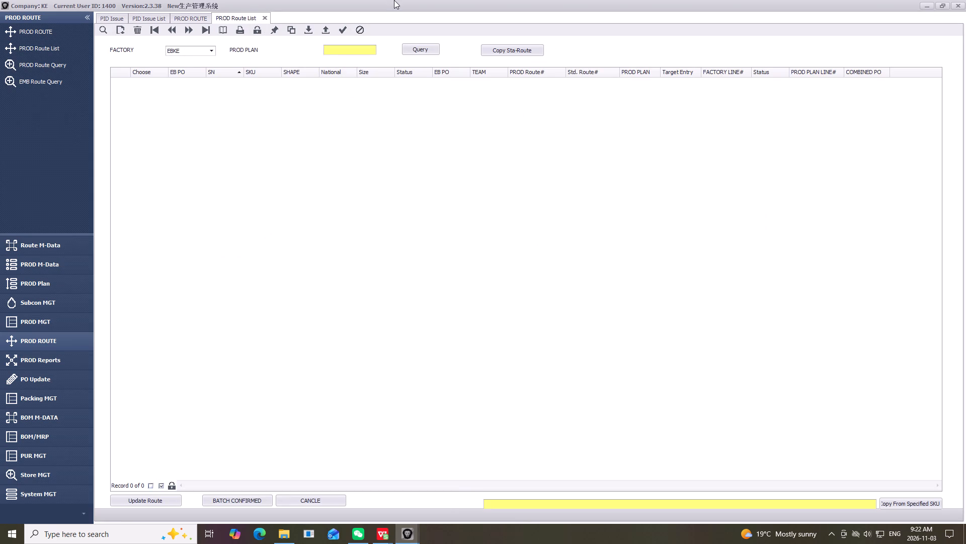
key("Tab")
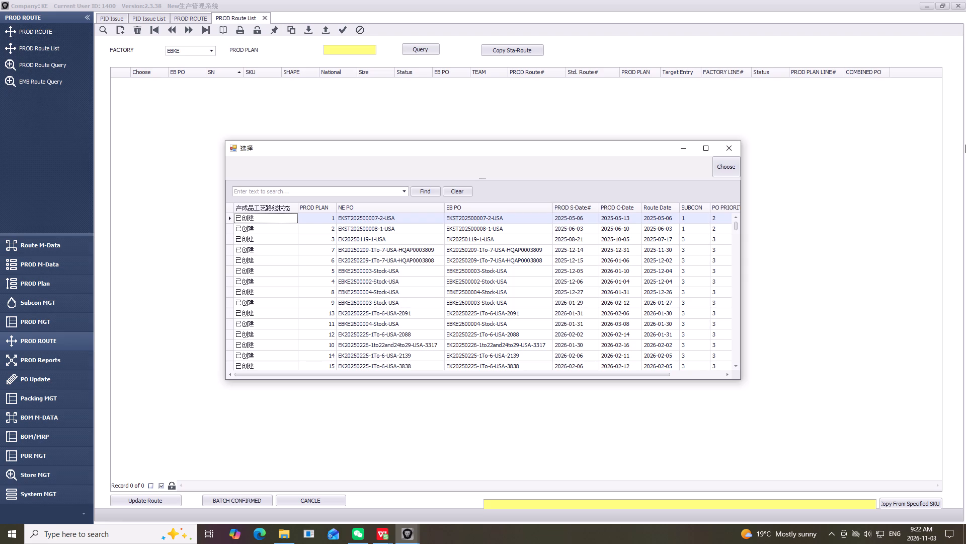
type("4859")
left_click(727, 150)
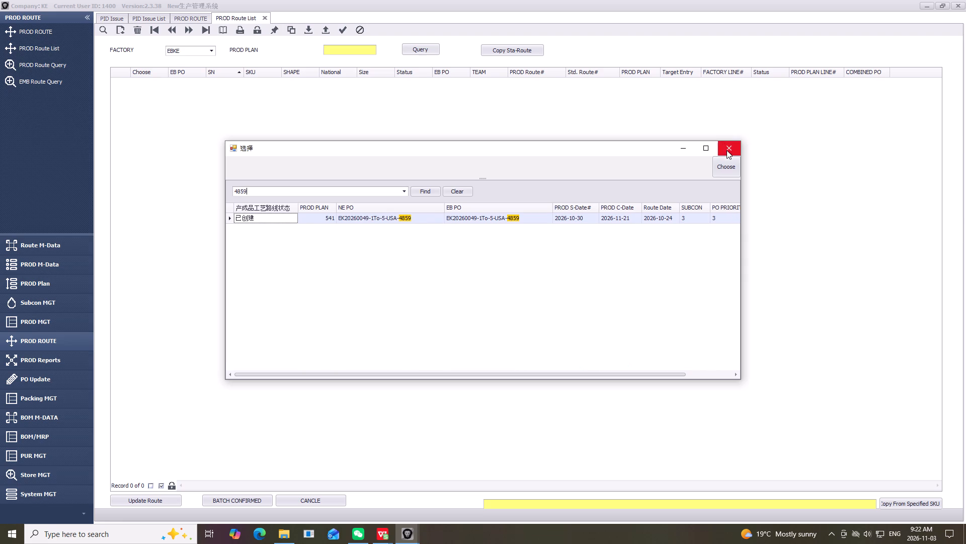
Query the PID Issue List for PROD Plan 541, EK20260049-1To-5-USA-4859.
left_click(144, 21)
left_click(205, 51)
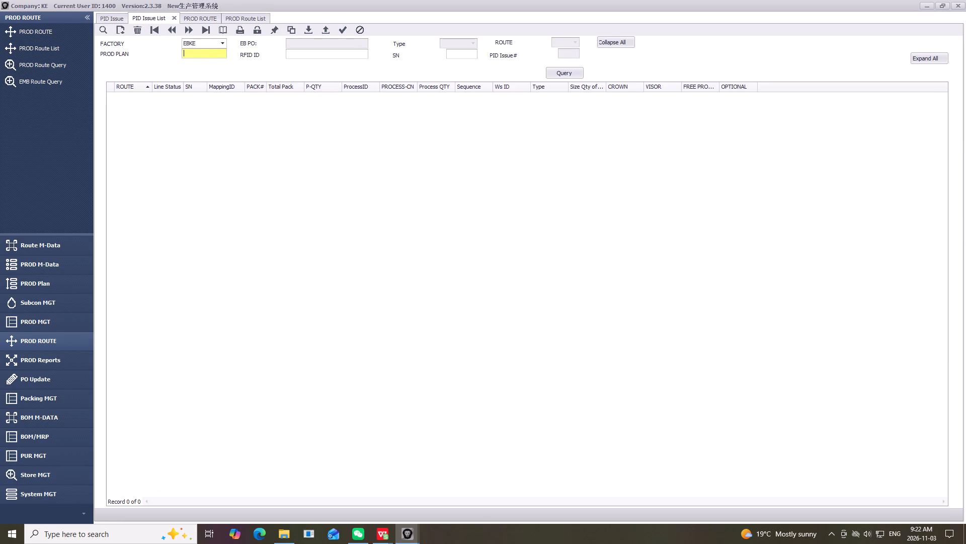
key("Tab")
key("5")
type("41")
key("0")
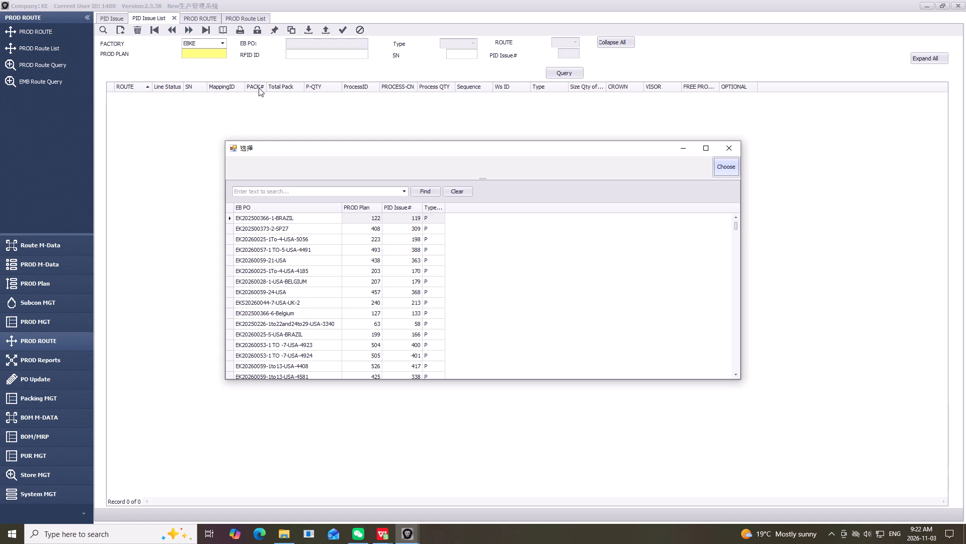
left_click(303, 189)
type("541")
left_click(273, 219)
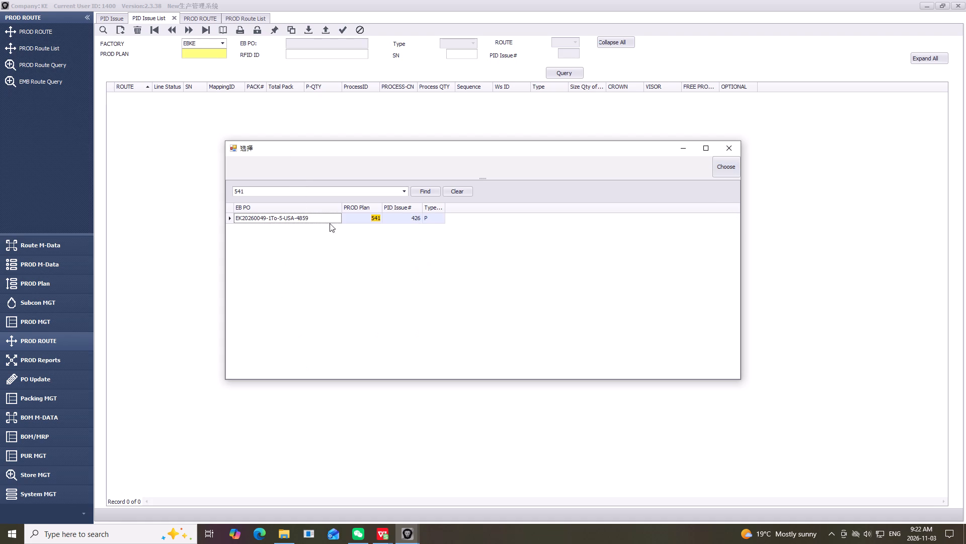
left_click(365, 219)
left_click(723, 166)
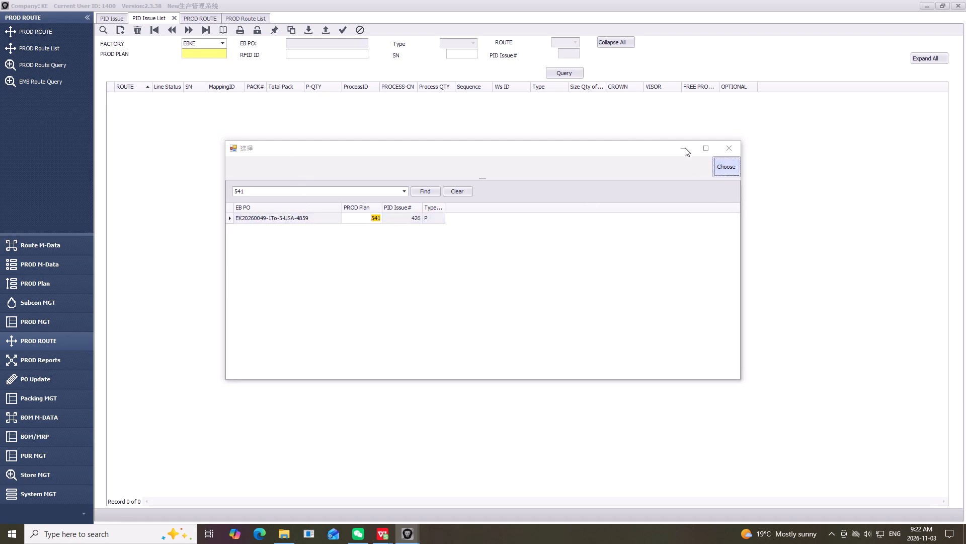
left_click(553, 66)
left_click(555, 75)
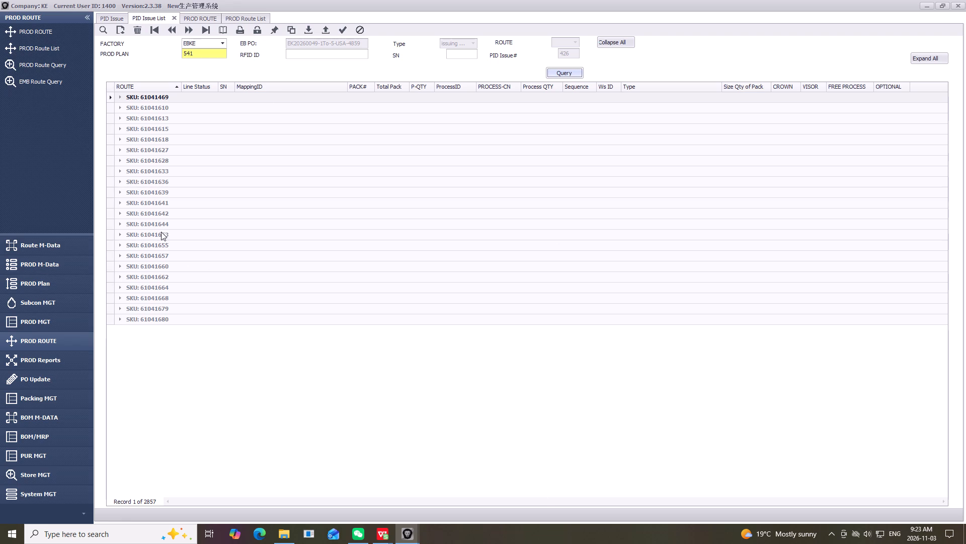
double_click(173, 98)
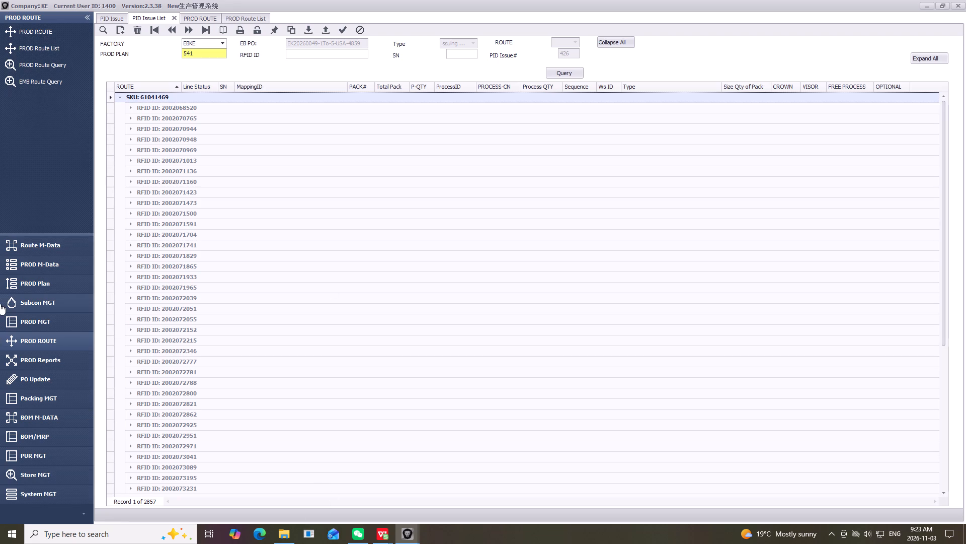
double_click(206, 111)
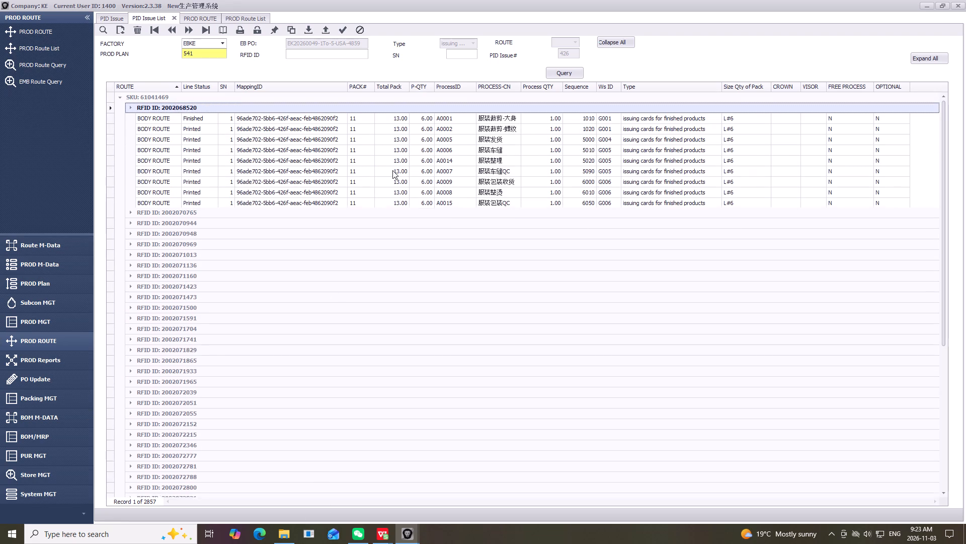
double_click(383, 216)
scroll(385, 230, "down", 6)
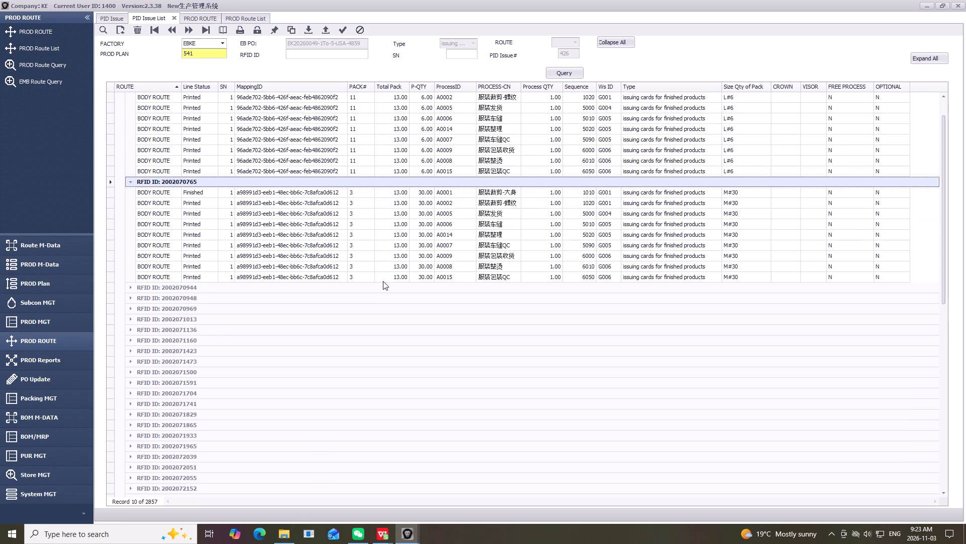
left_click(382, 283)
triple_click(382, 287)
scroll(234, 320, "down", 11)
scroll(280, 182, "up", 5)
double_click(283, 129)
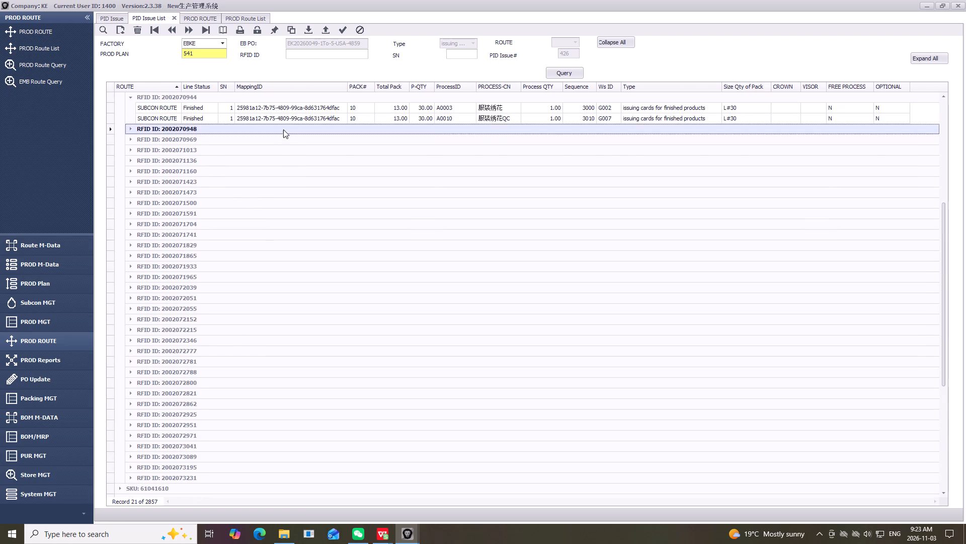
double_click(325, 233)
scroll(327, 220, "down", 5)
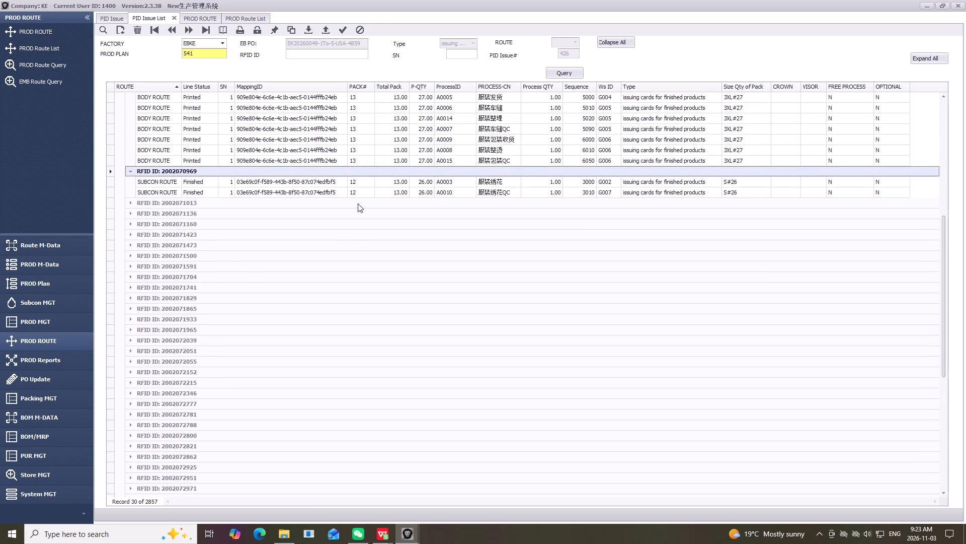
double_click(358, 205)
double_click(365, 235)
scroll(365, 237, "down", 4)
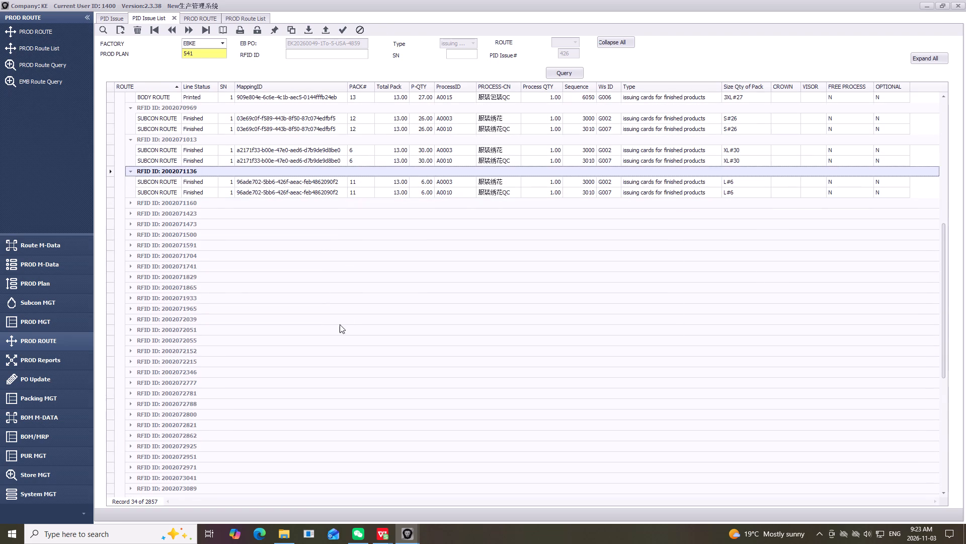
double_click(343, 202)
double_click(370, 257)
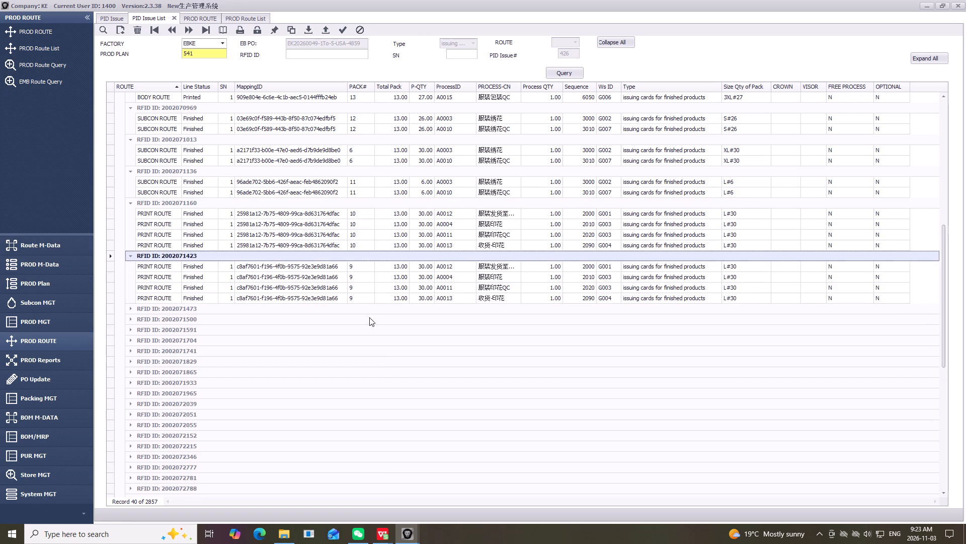
double_click(367, 311)
double_click(368, 308)
scroll(374, 296, "down", 3)
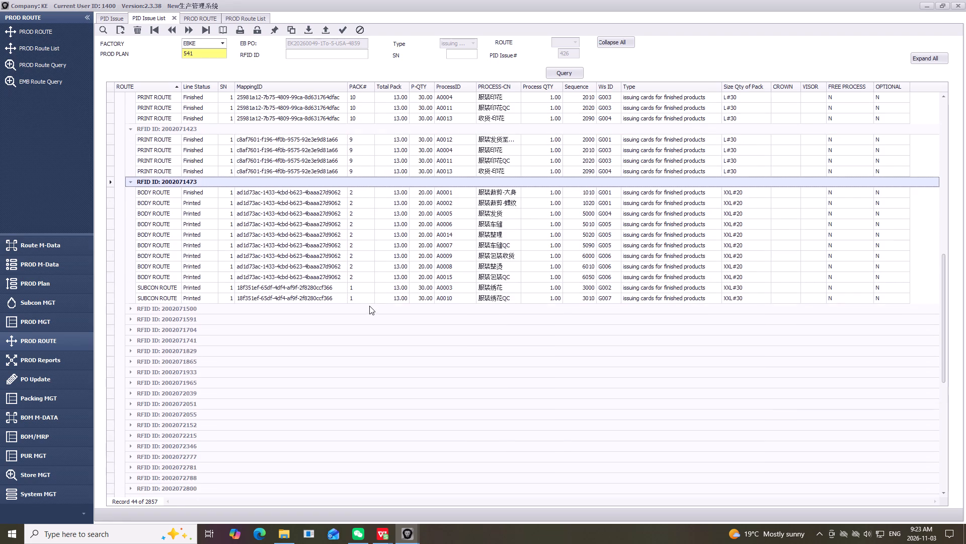
scroll(369, 306, "down", 4)
double_click(350, 213)
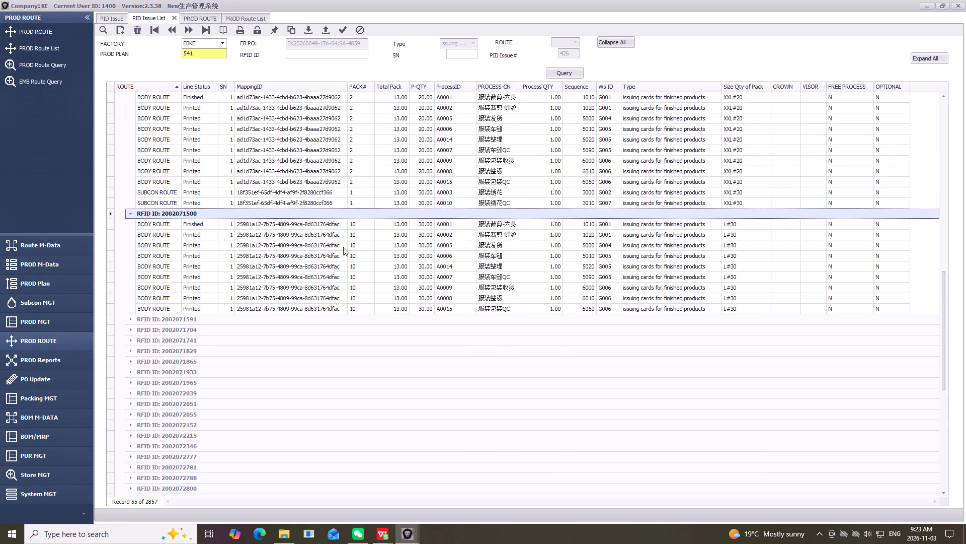
double_click(348, 322)
scroll(363, 281, "down", 7)
double_click(368, 257)
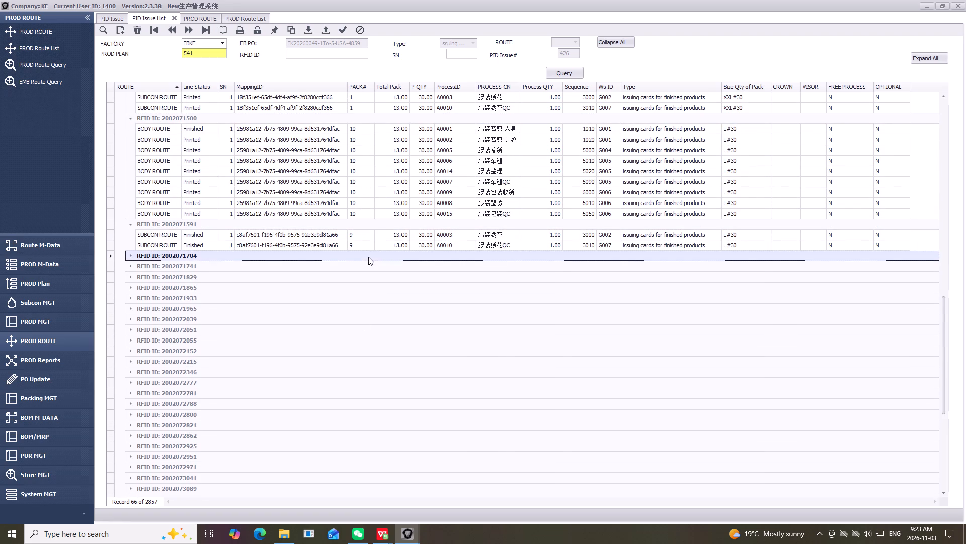
double_click(375, 309)
scroll(377, 299, "down", 5)
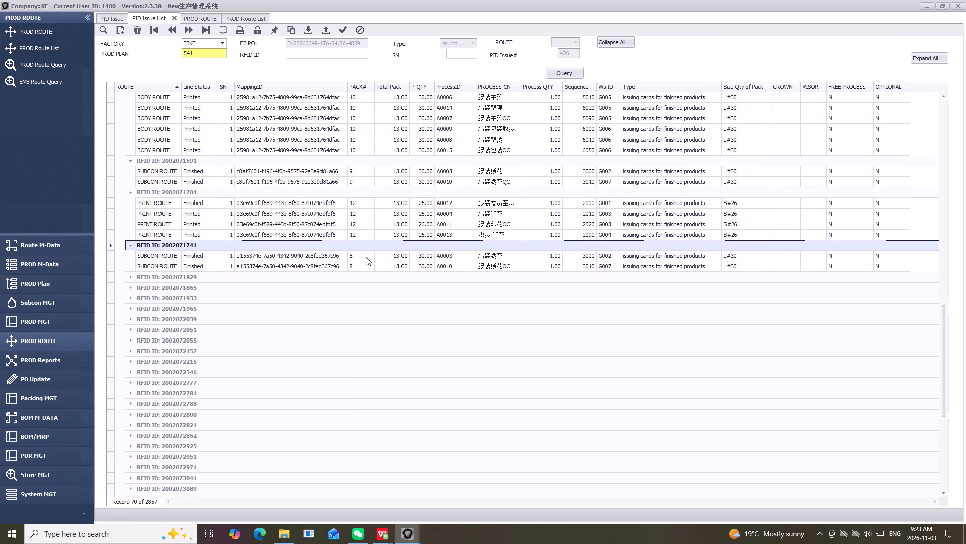
double_click(378, 275)
scroll(379, 232, "down", 4)
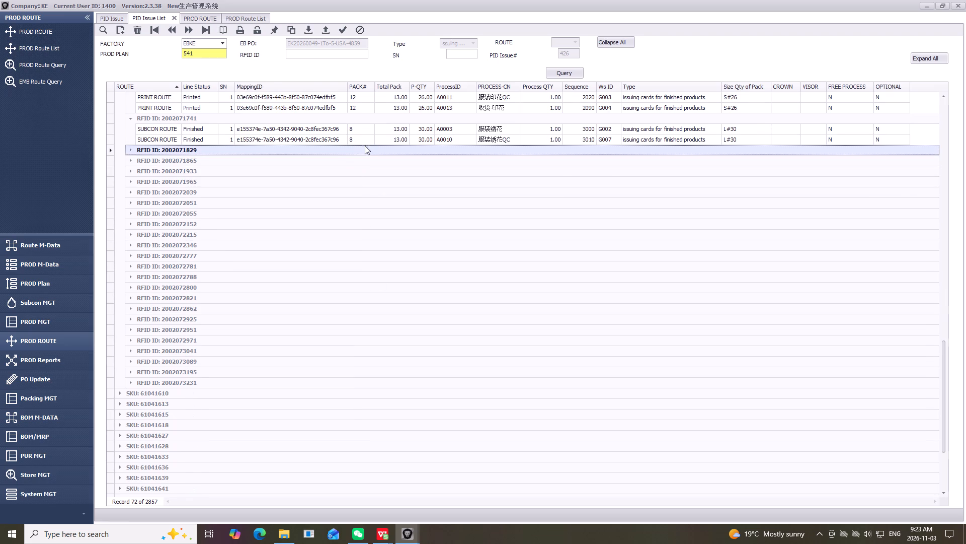
double_click(365, 146)
left_click(361, 248)
double_click(360, 254)
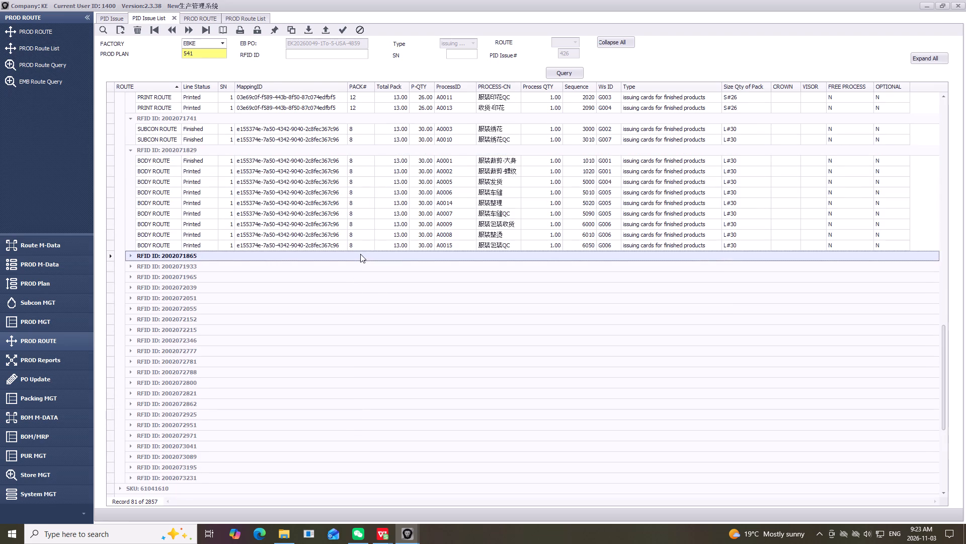
double_click(353, 357)
double_click(353, 358)
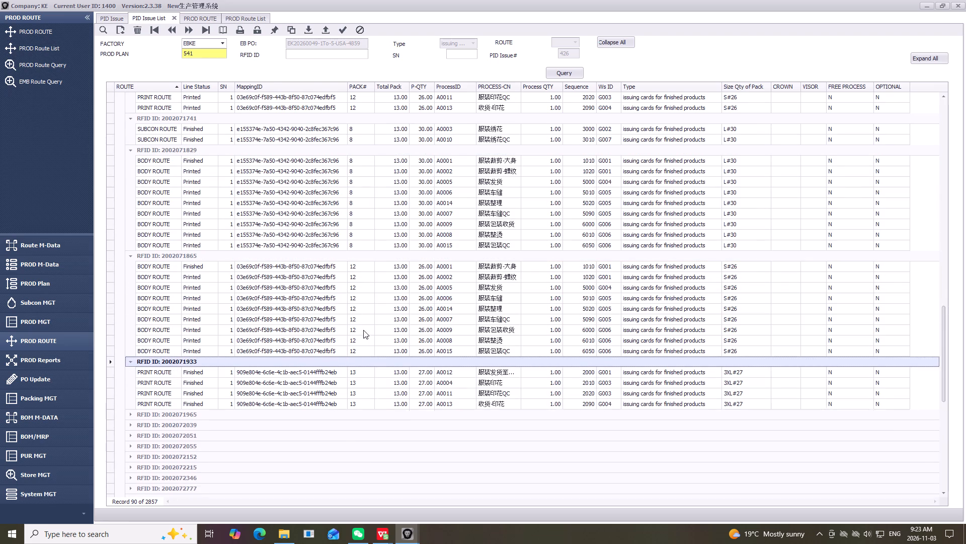
scroll(366, 311, "down", 6)
double_click(381, 223)
double_click(375, 274)
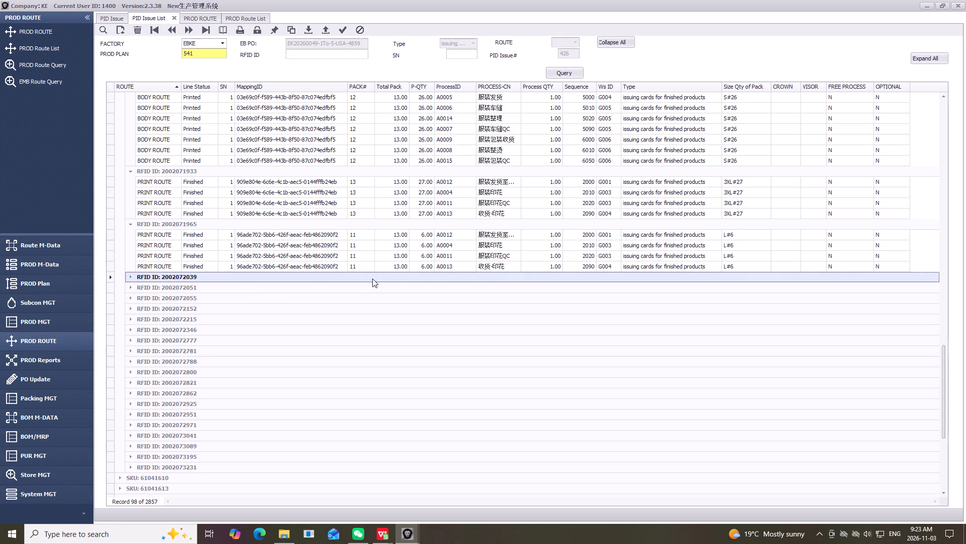
double_click(360, 310)
double_click(356, 362)
scroll(357, 347, "down", 6)
double_click(367, 286)
scroll(392, 258, "down", 4)
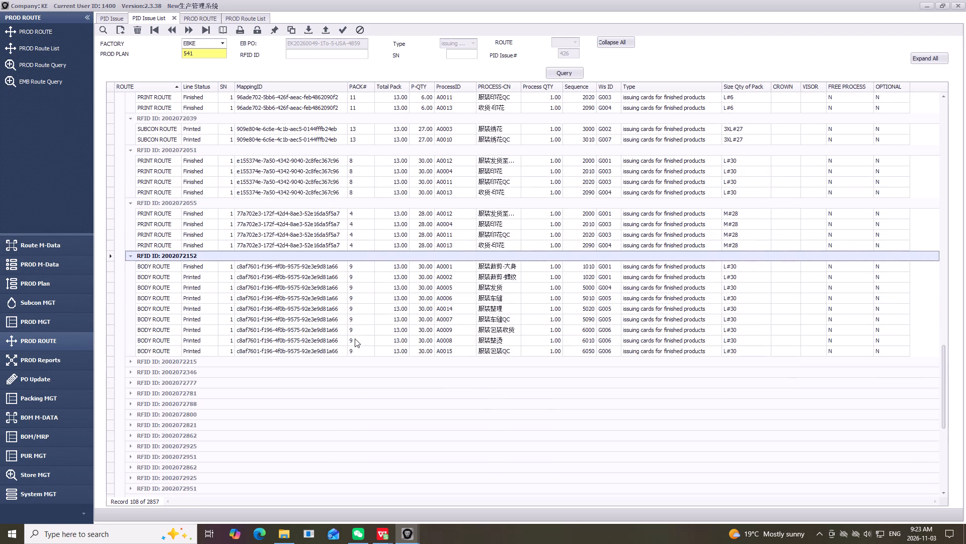
double_click(354, 332)
scroll(360, 302, "down", 11)
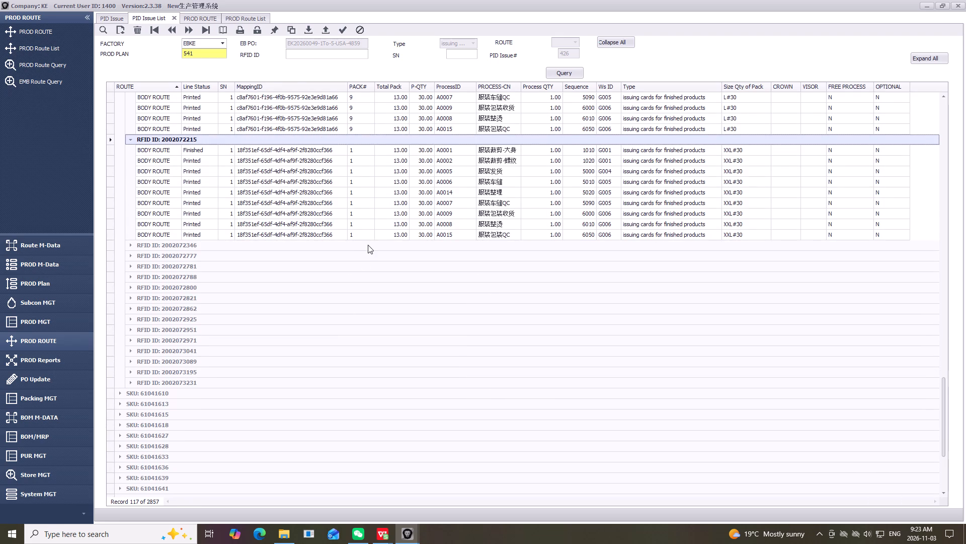
double_click(368, 245)
double_click(378, 294)
scroll(375, 294, "down", 5)
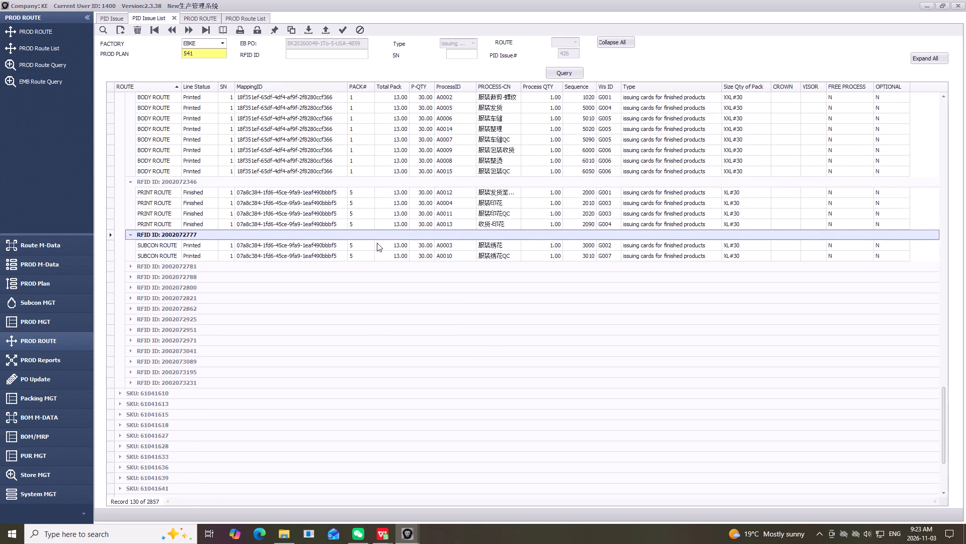
double_click(379, 230)
double_click(382, 338)
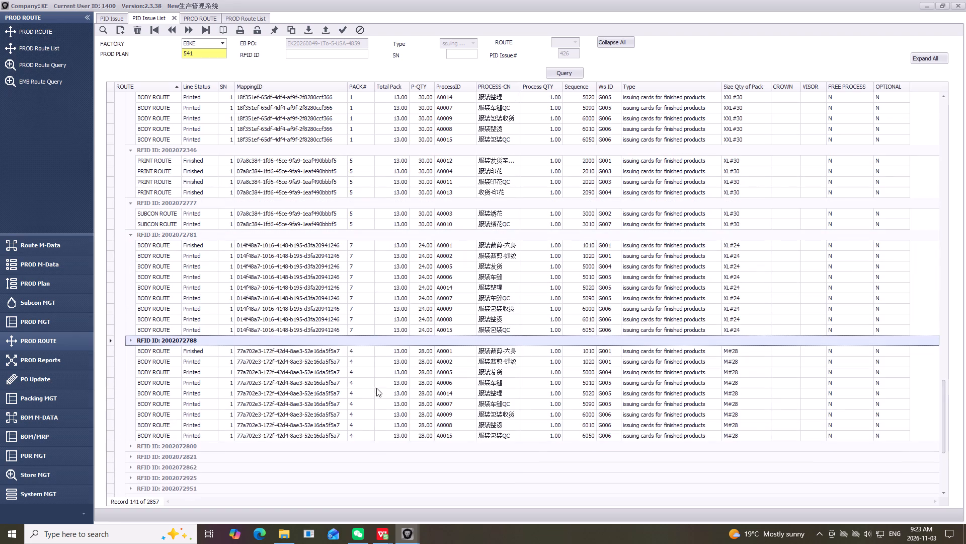
scroll(373, 392, "down", 5)
double_click(364, 289)
double_click(371, 338)
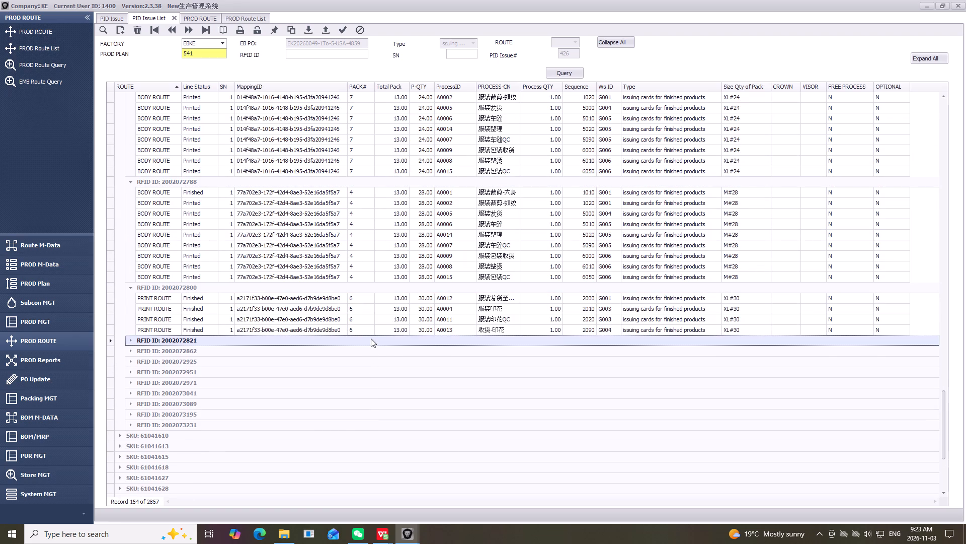
scroll(371, 323, "down", 5)
double_click(372, 371)
scroll(375, 362, "down", 5)
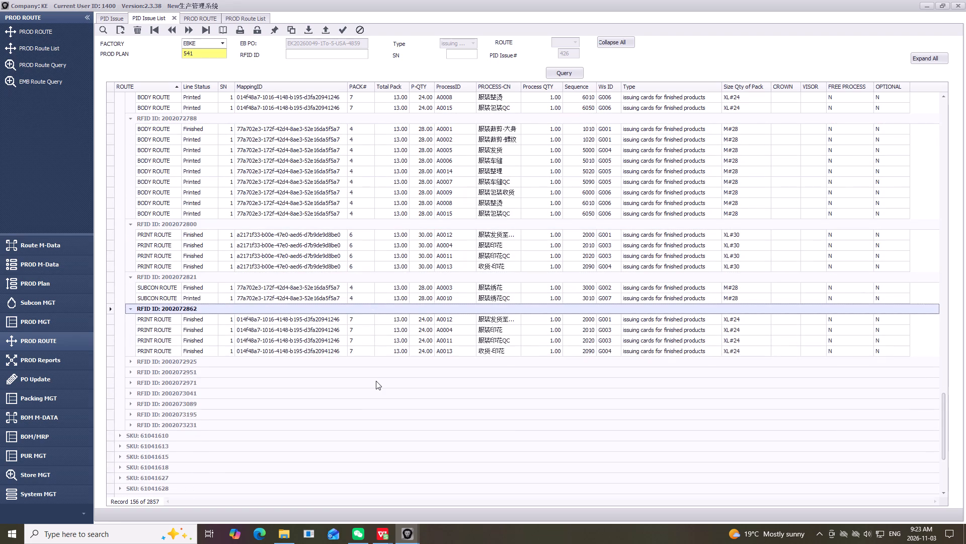
scroll(376, 381, "down", 4)
double_click(382, 268)
double_click(371, 301)
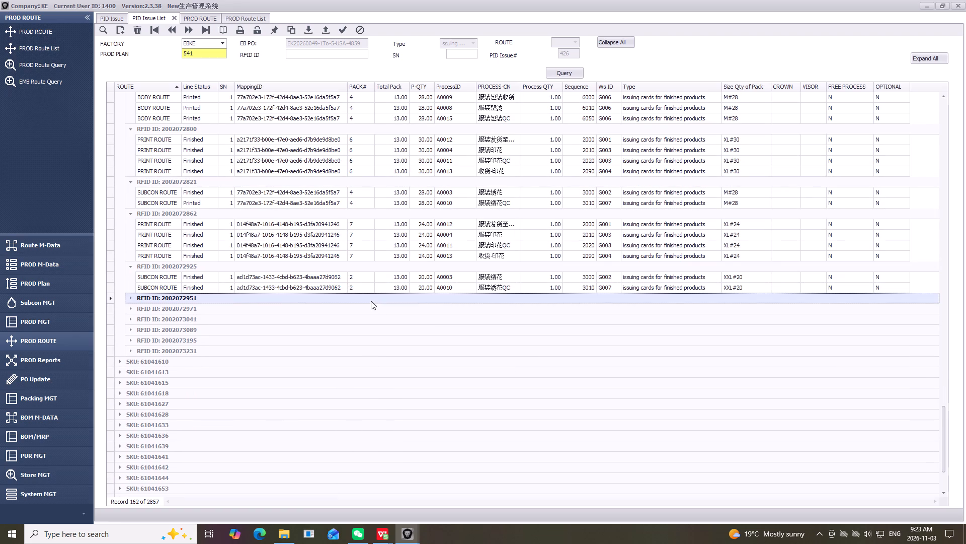
left_click(382, 353)
left_click(379, 354)
double_click(379, 354)
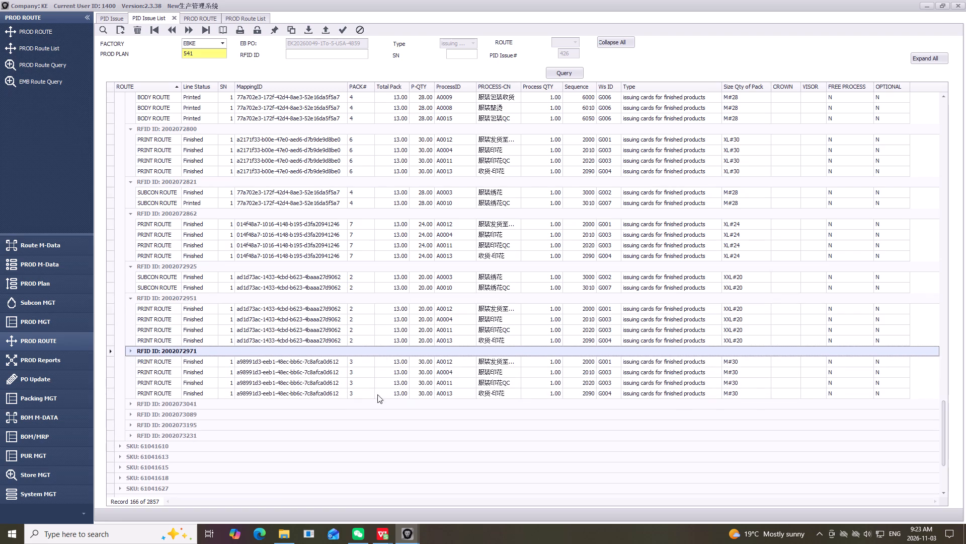
double_click(375, 399)
scroll(377, 395, "down", 5)
double_click(384, 304)
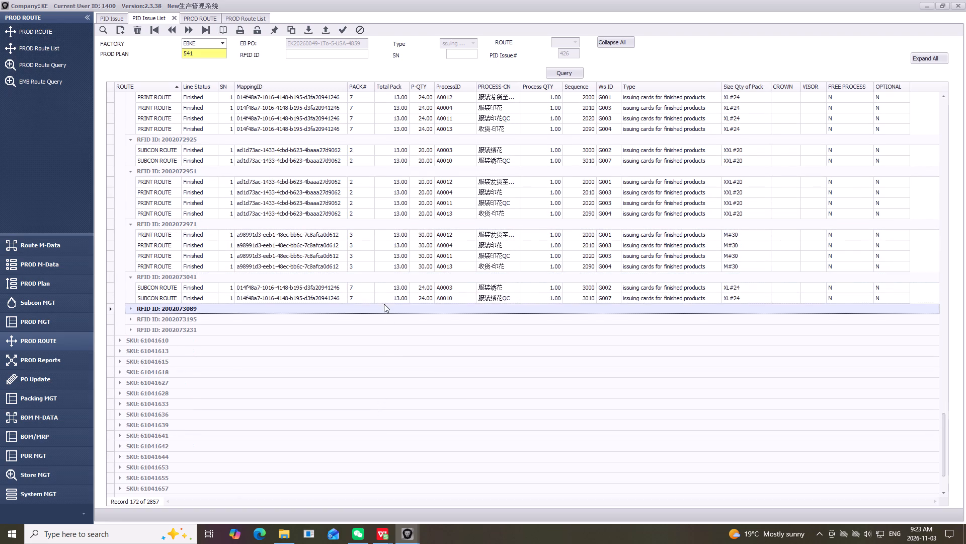
double_click(387, 339)
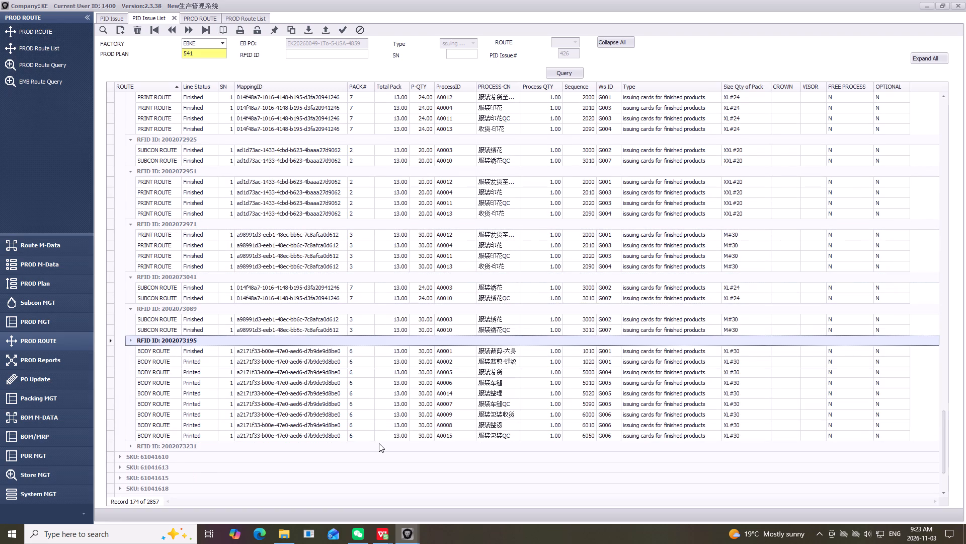
double_click(379, 443)
scroll(380, 417, "down", 9)
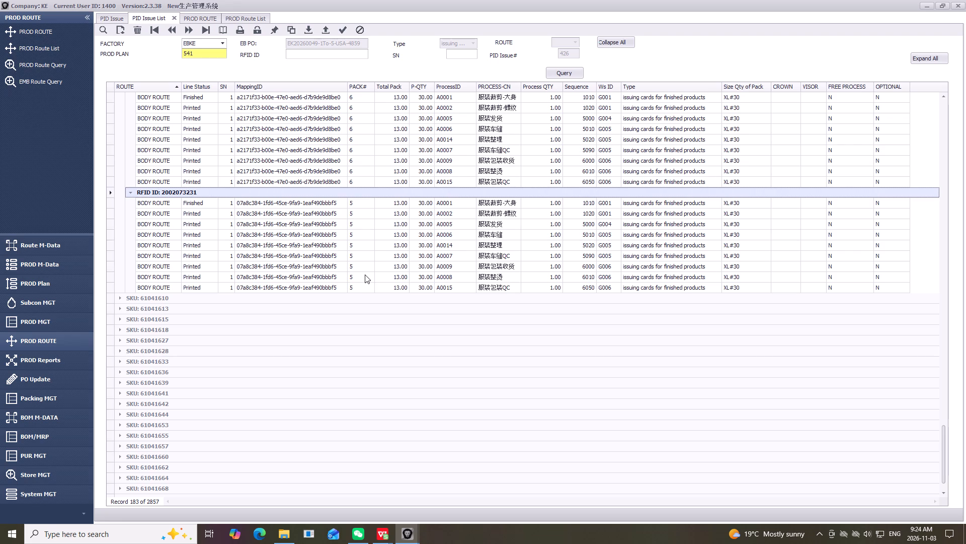
scroll(290, 302, "up", 6)
scroll(337, 333, "up", 6)
scroll(389, 357, "up", 6)
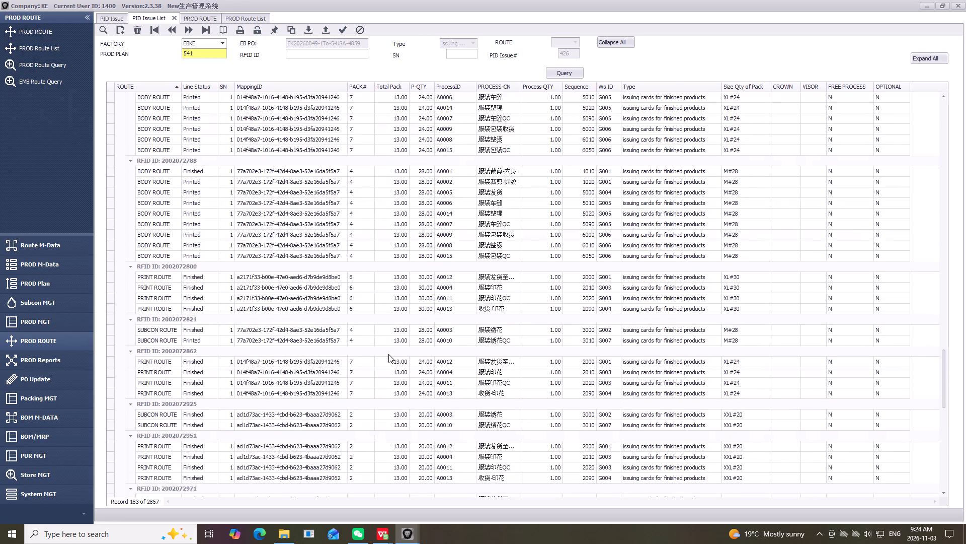
scroll(388, 354, "up", 9)
scroll(358, 270, "up", 2)
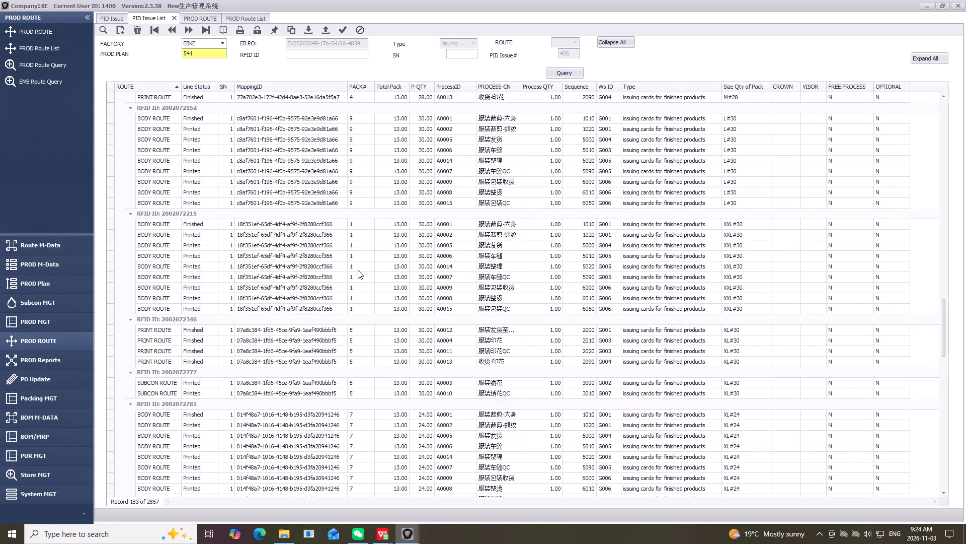
scroll(358, 270, "up", 14)
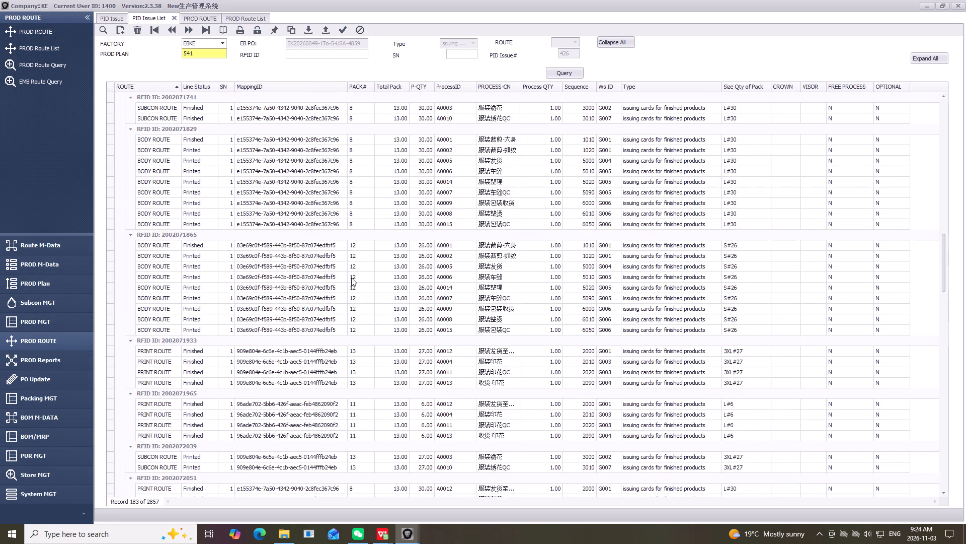
scroll(351, 278, "up", 10)
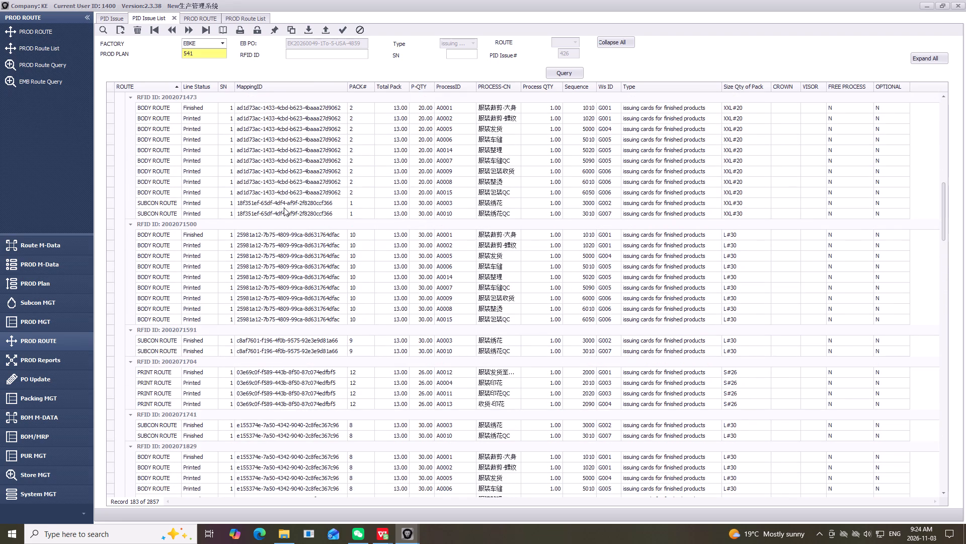
scroll(372, 234, "up", 20)
scroll(369, 230, "up", 2)
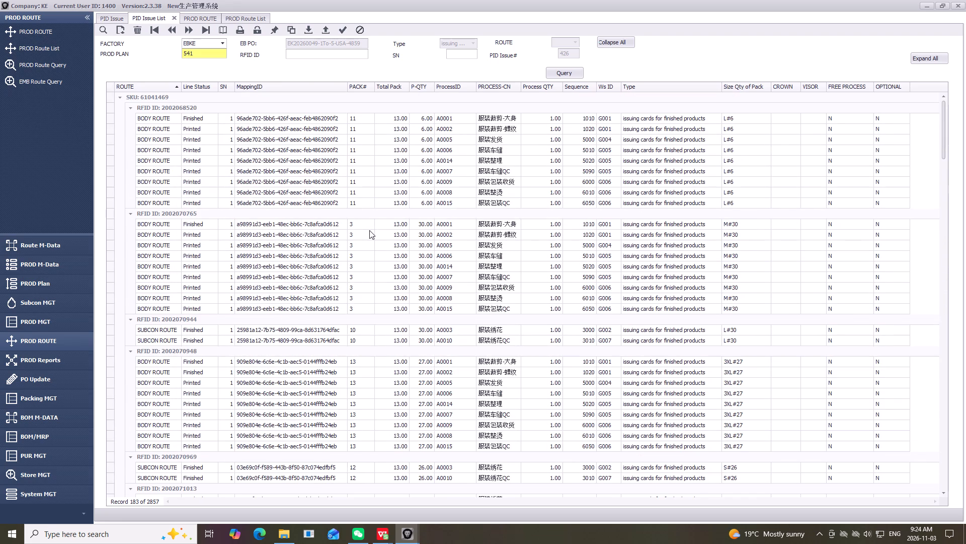
scroll(369, 230, "up", 1)
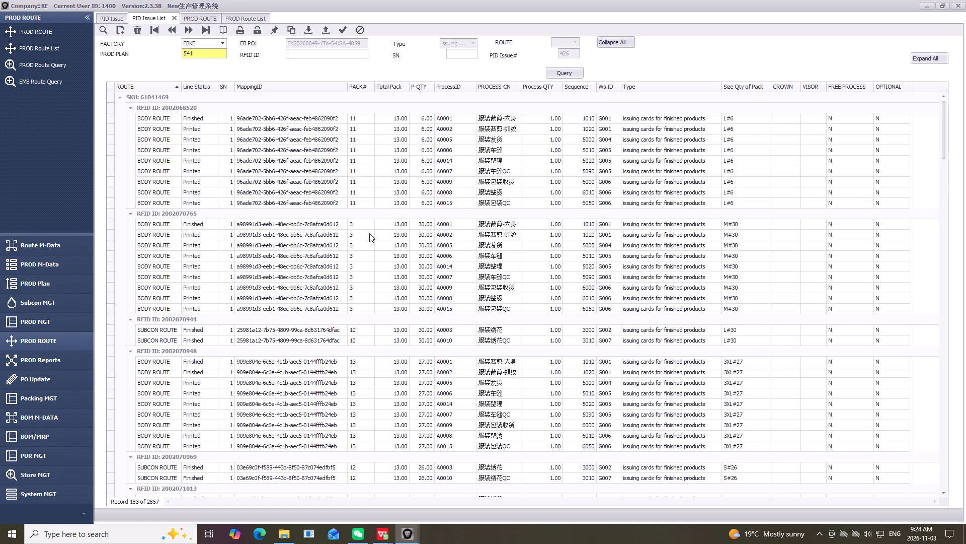
scroll(388, 166, "up", 4)
scroll(400, 289, "down", 3)
scroll(400, 286, "up", 9)
scroll(349, 233, "down", 11)
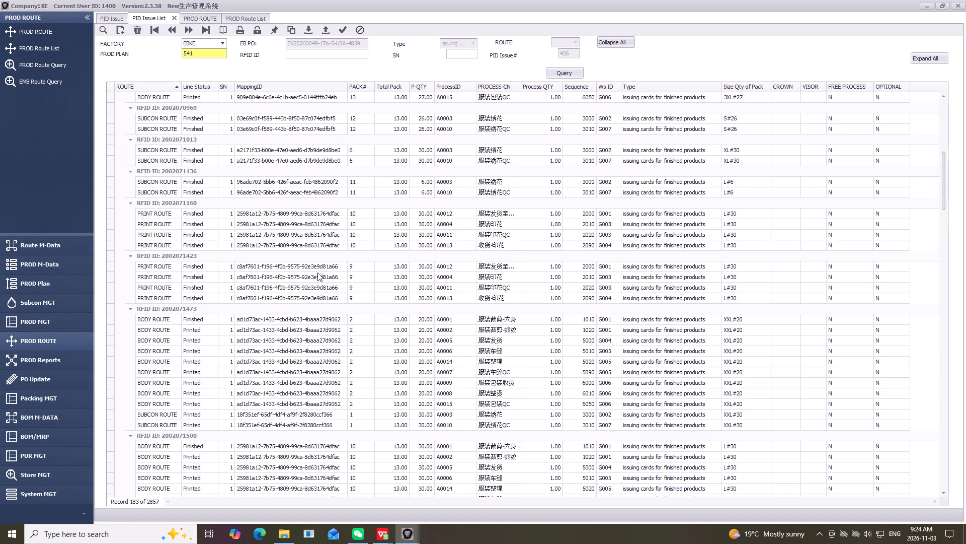
scroll(312, 275, "down", 16)
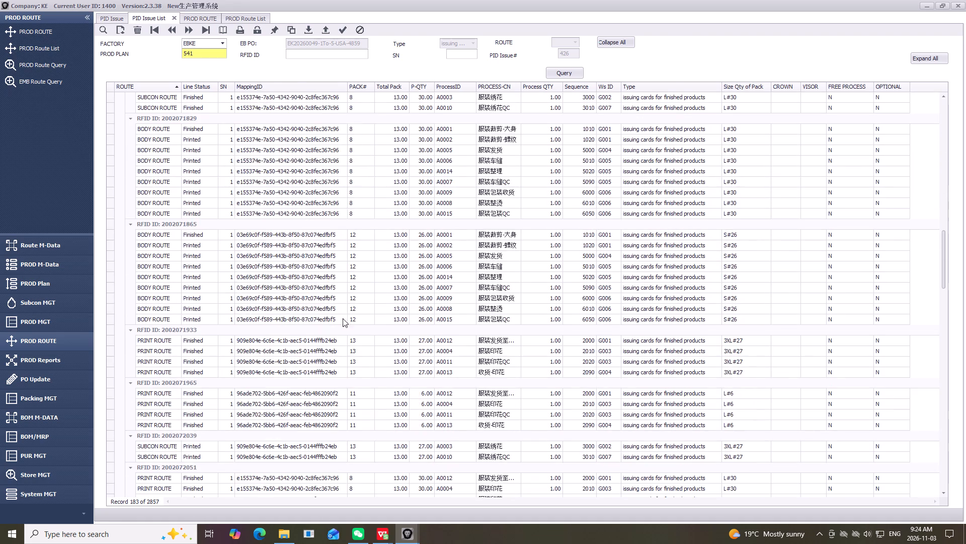
scroll(343, 318, "down", 14)
scroll(345, 370, "down", 1)
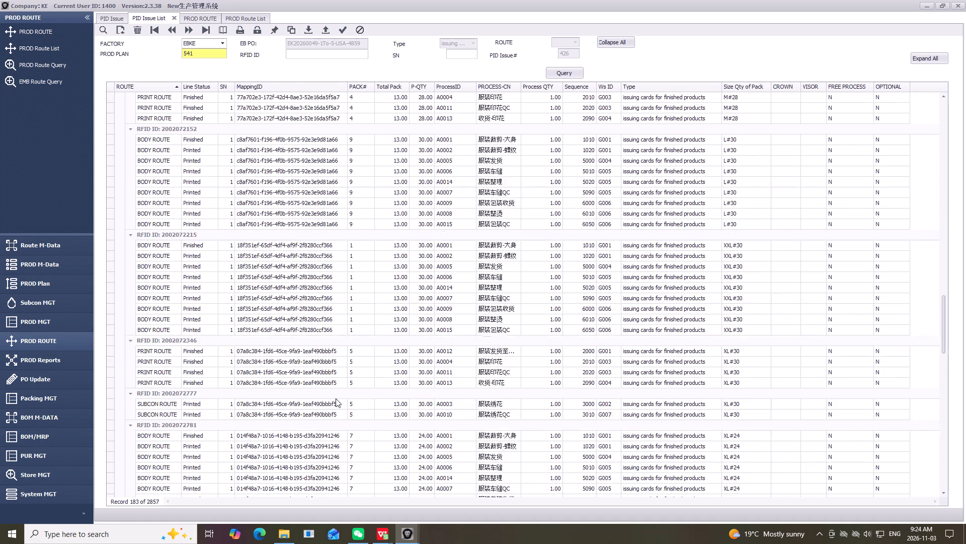
scroll(336, 398, "down", 8)
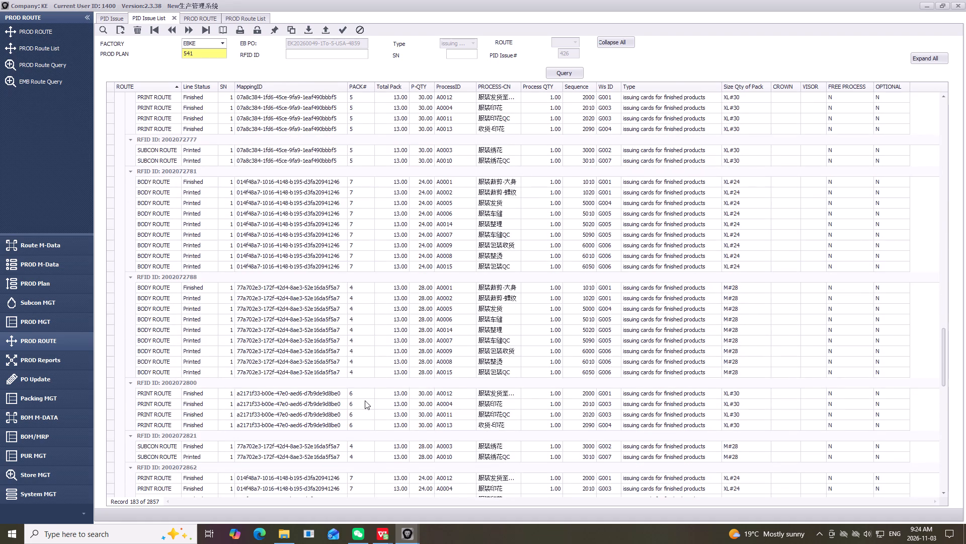
scroll(364, 400, "down", 13)
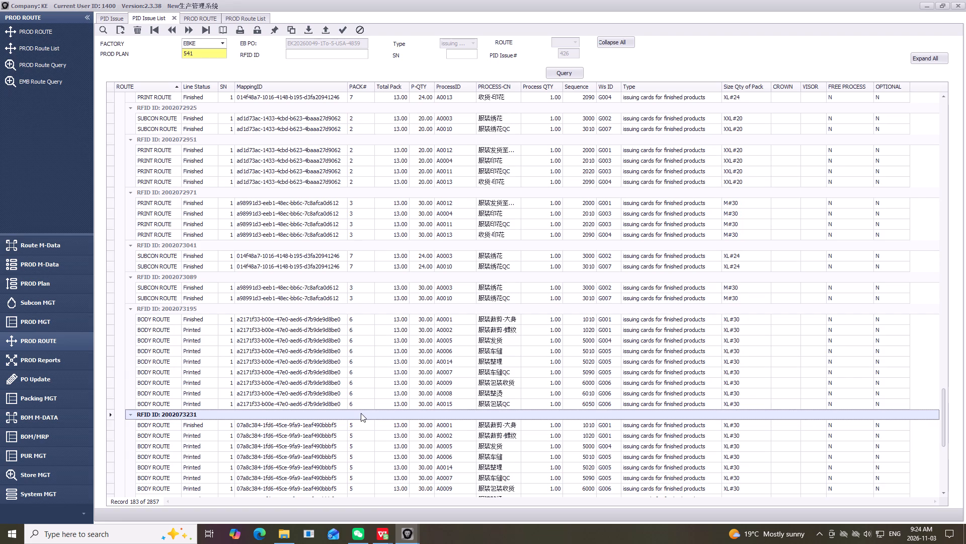
scroll(373, 395, "up", 20)
scroll(373, 395, "up", 15)
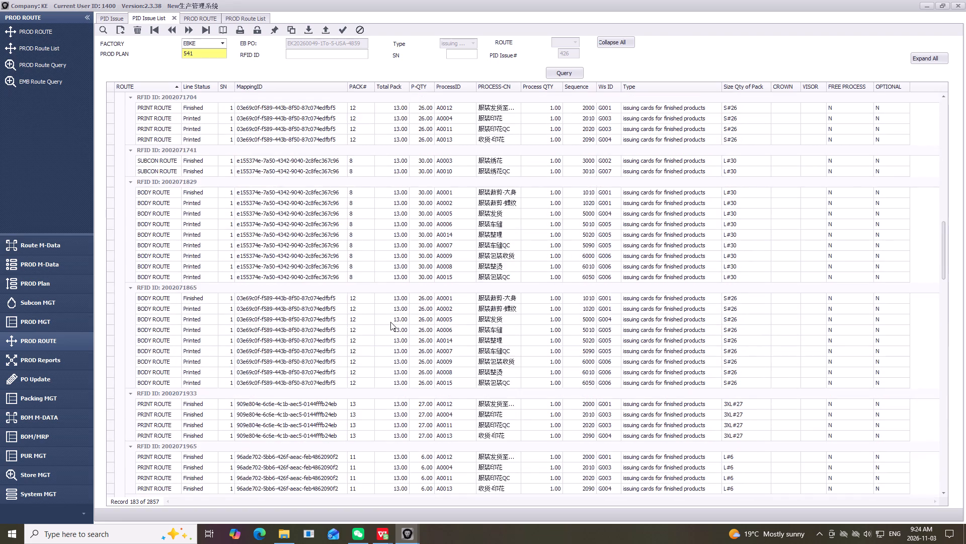
scroll(390, 322, "up", 19)
scroll(392, 314, "up", 5)
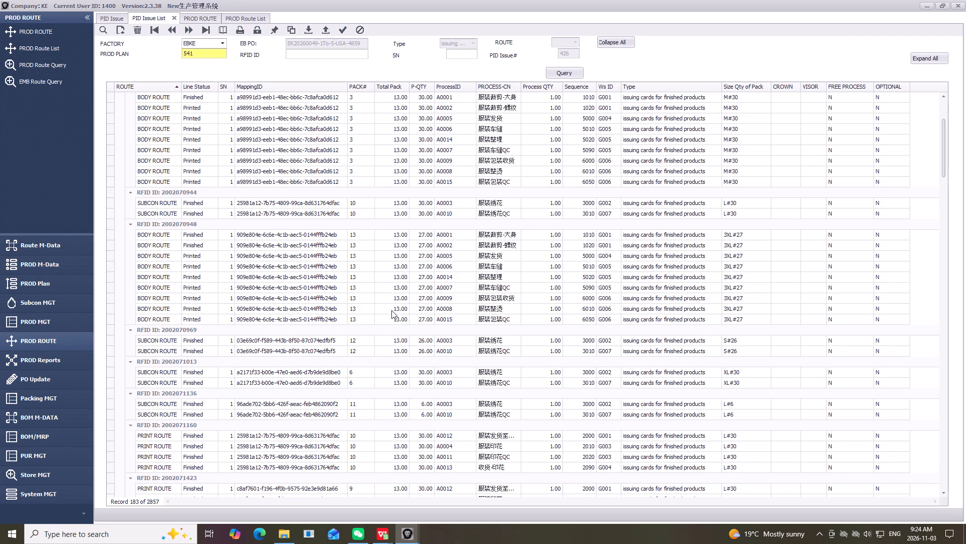
scroll(380, 305, "up", 14)
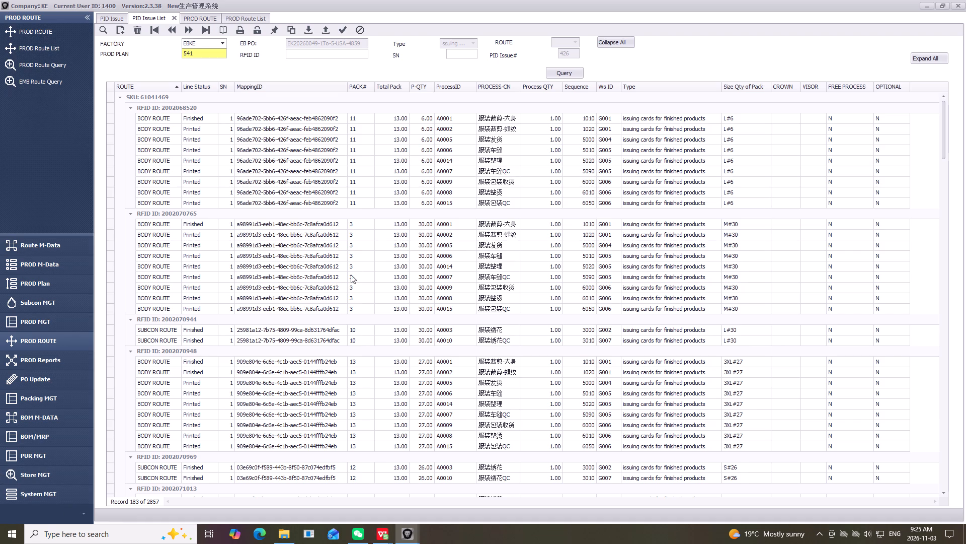
scroll(354, 298, "down", 2)
scroll(356, 293, "up", 4)
left_click(122, 18)
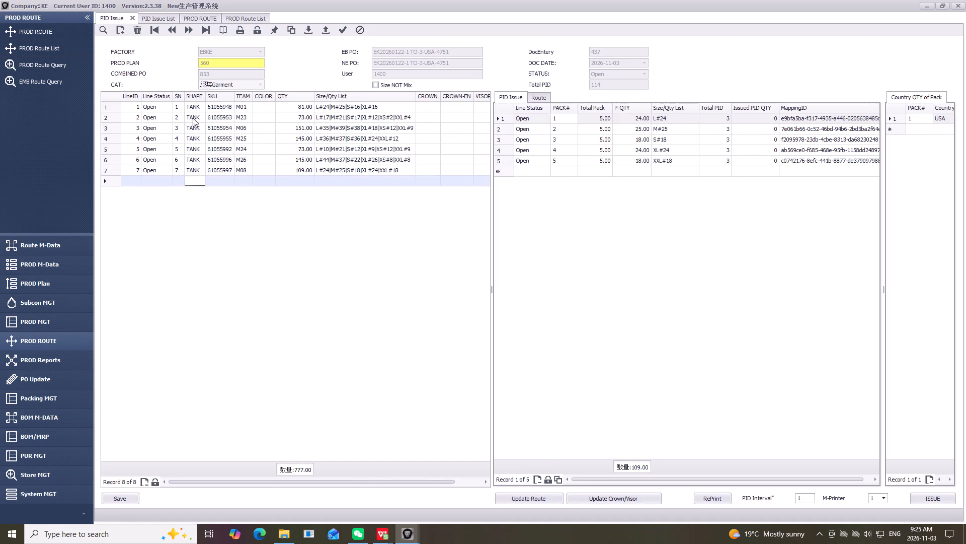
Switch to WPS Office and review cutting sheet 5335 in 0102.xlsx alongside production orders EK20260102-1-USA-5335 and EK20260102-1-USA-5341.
left_click(384, 531)
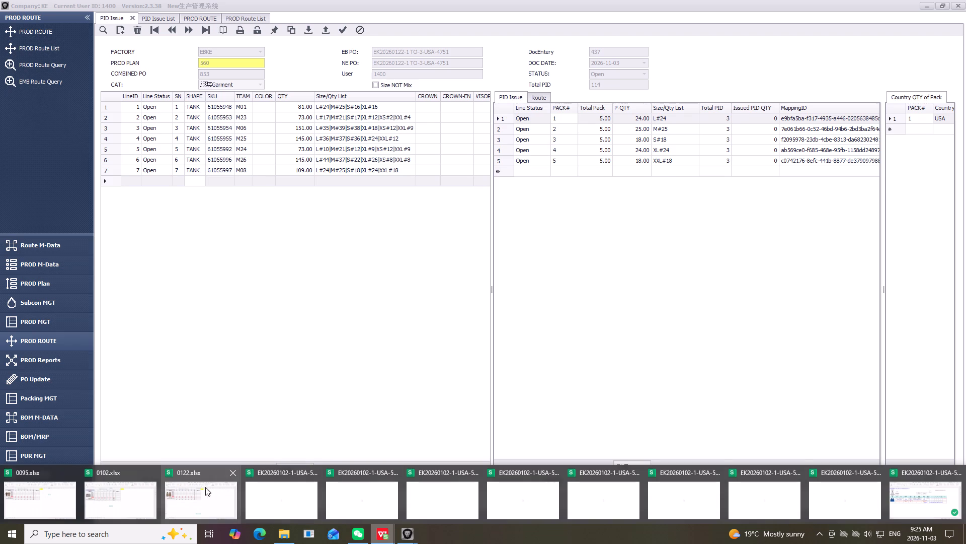
left_click(131, 495)
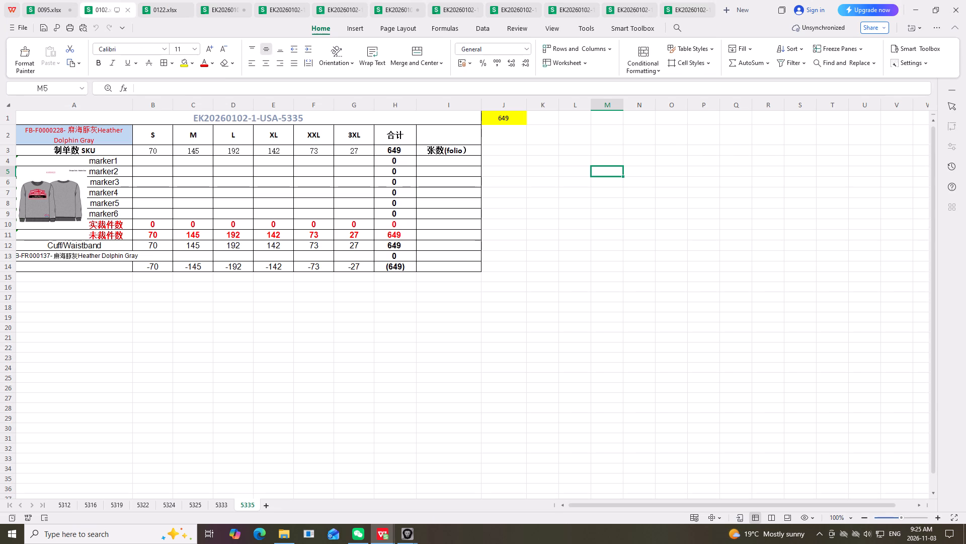
left_click(422, 408)
left_click(246, 508)
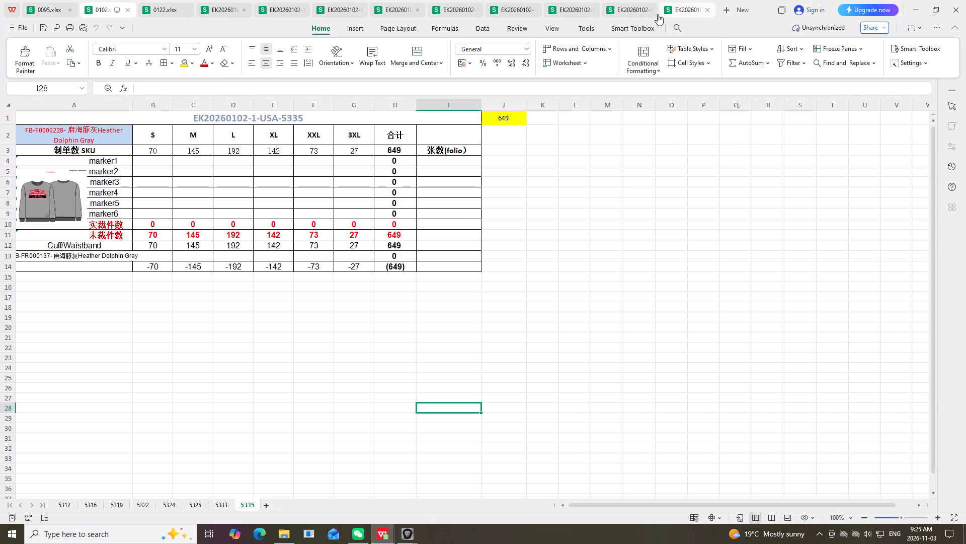
left_click(632, 10)
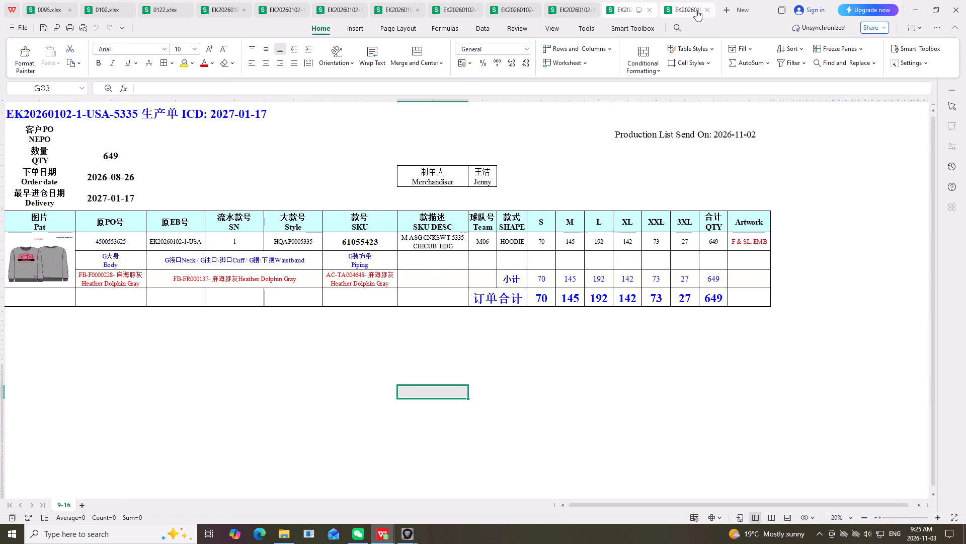
left_click(693, 7)
scroll(356, 222, "up", 3)
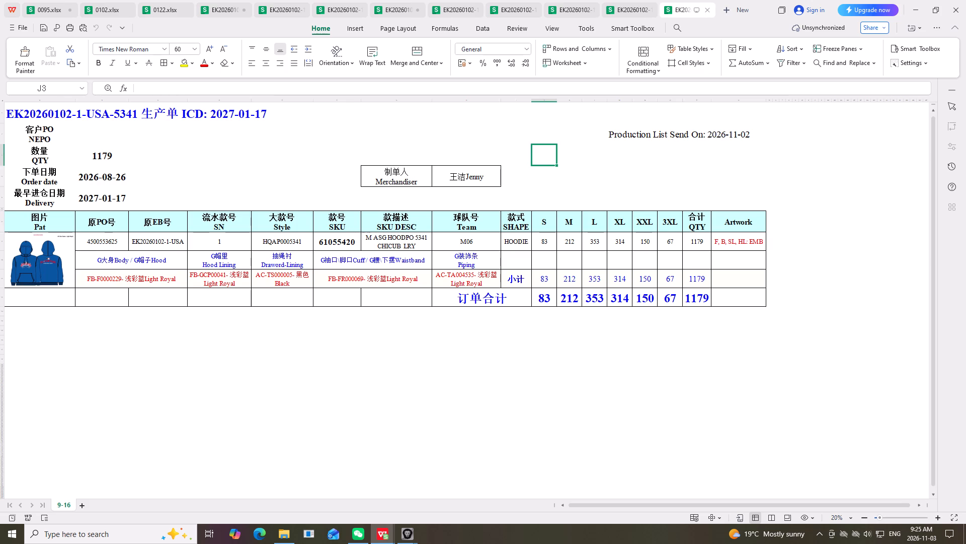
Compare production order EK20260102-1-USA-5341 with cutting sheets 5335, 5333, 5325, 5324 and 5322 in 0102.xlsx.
left_click(102, 8)
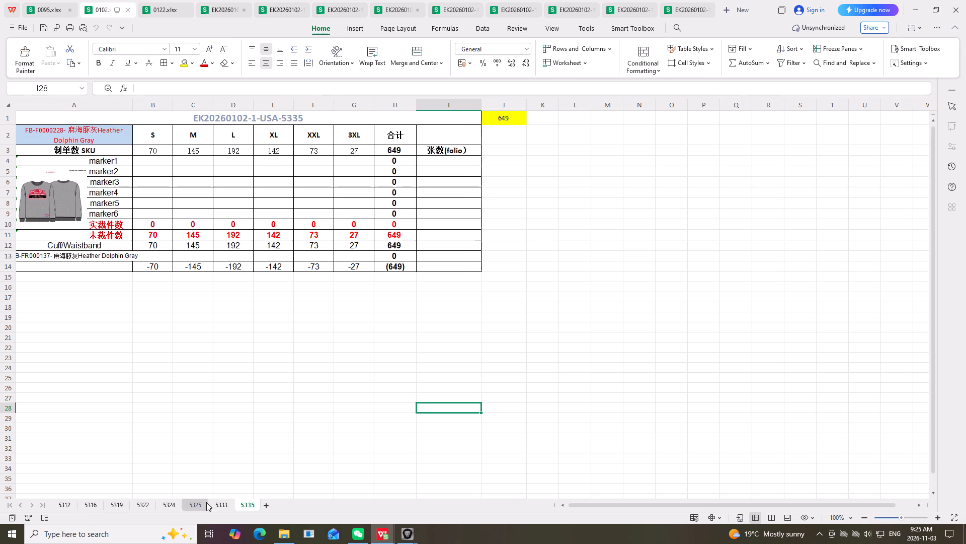
left_click(689, 8)
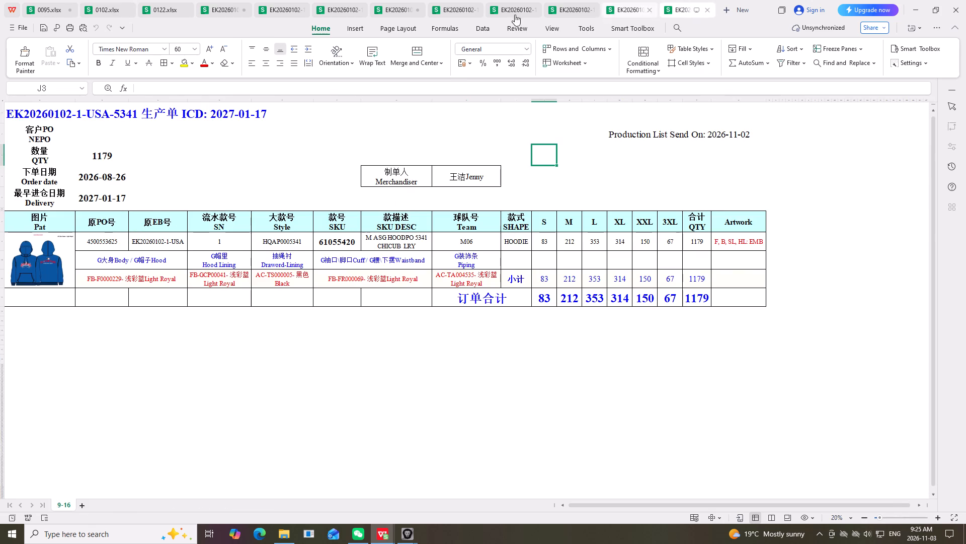
left_click(102, 8)
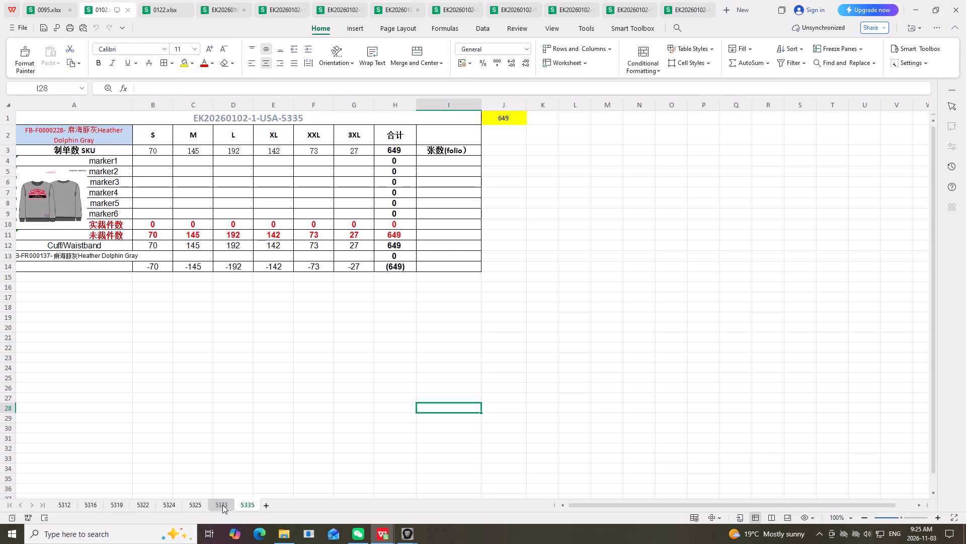
left_click(222, 505)
left_click(195, 504)
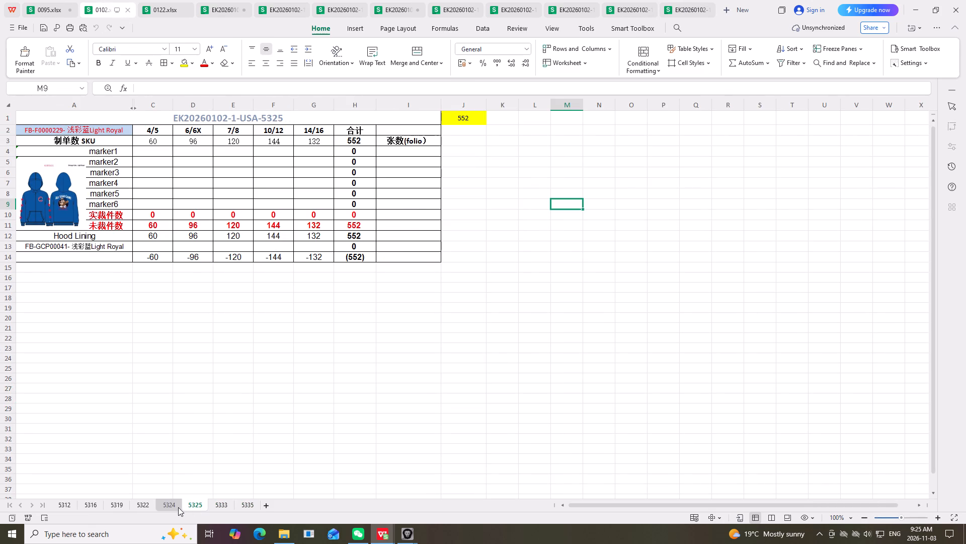
left_click(163, 503)
left_click(146, 503)
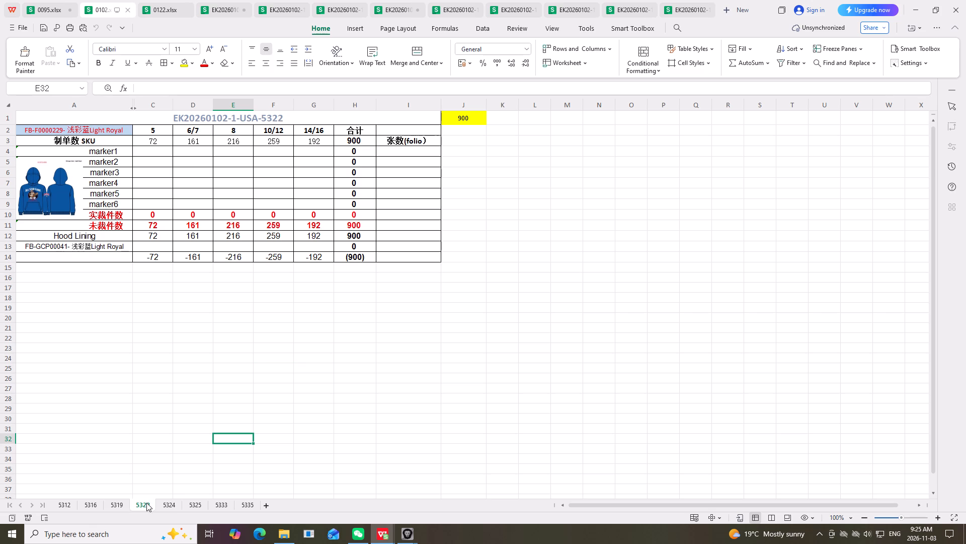
left_click(690, 8)
scroll(468, 286, "up", 3)
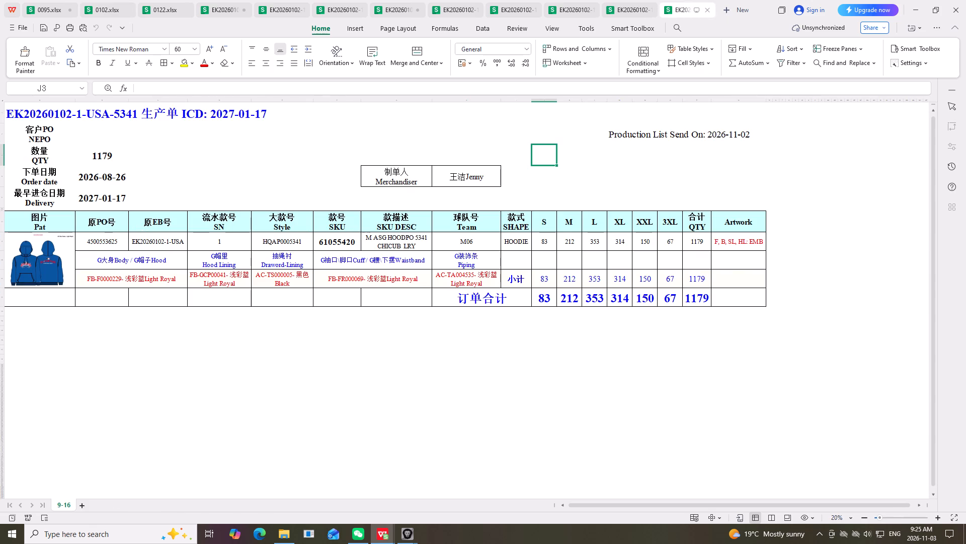